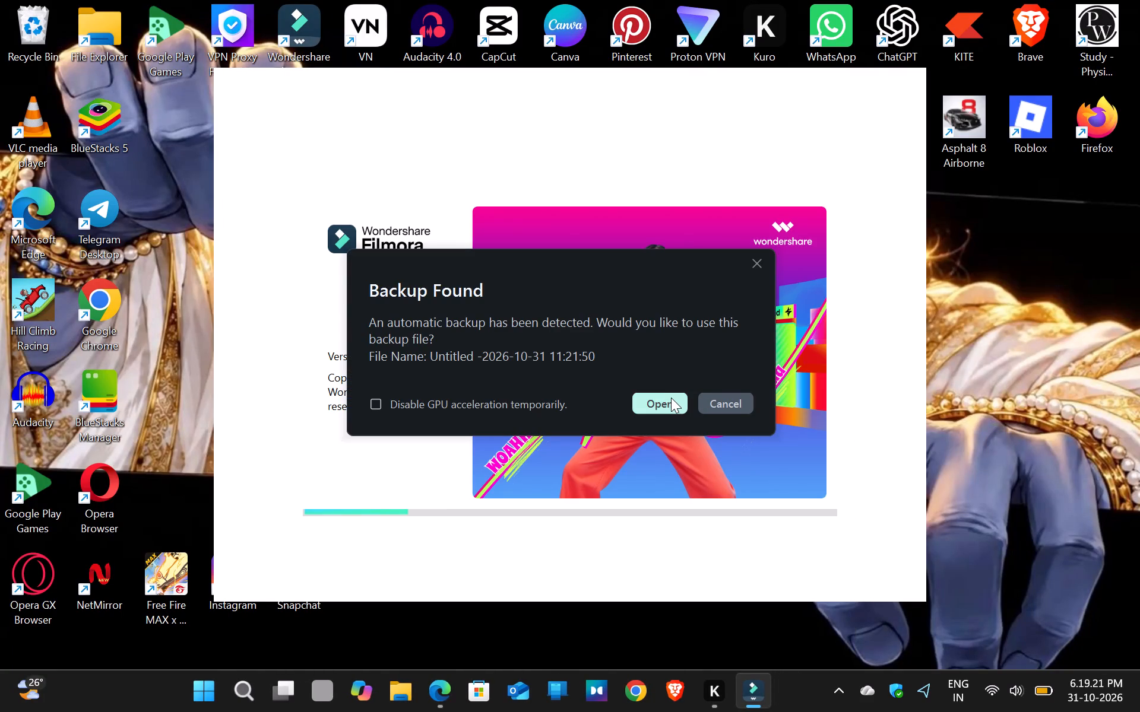
left_click(658, 396)
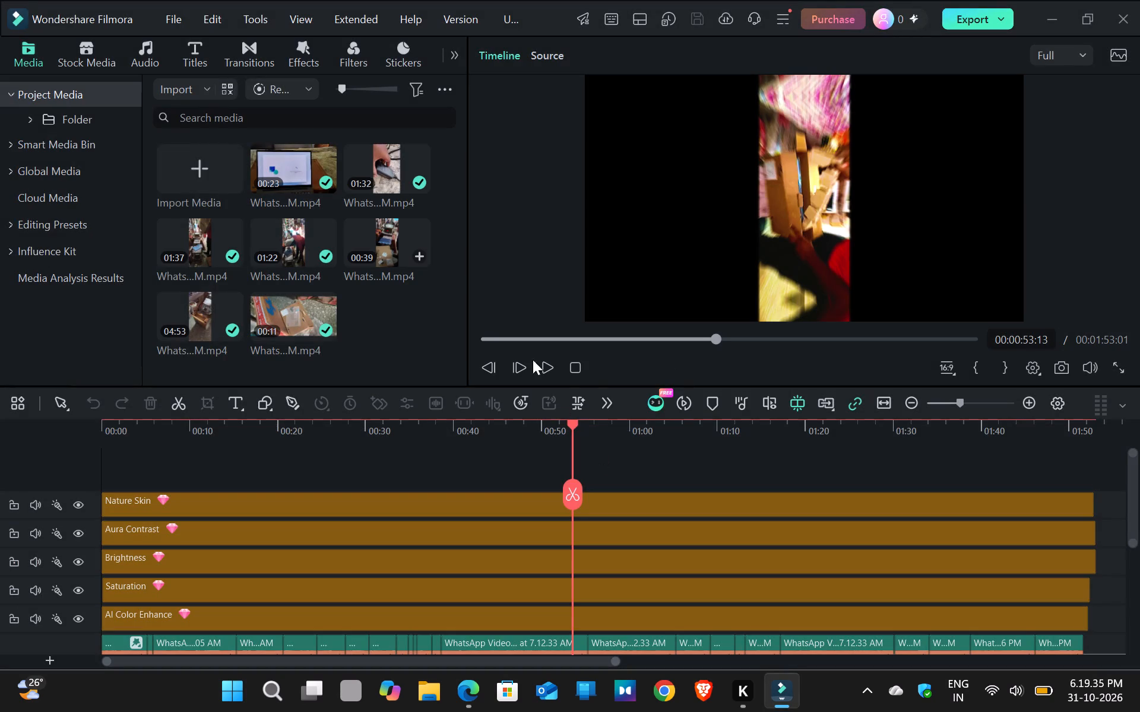
Preview the edited timeline from the beginning and pause playback at about 23 seconds.
left_click(580, 367)
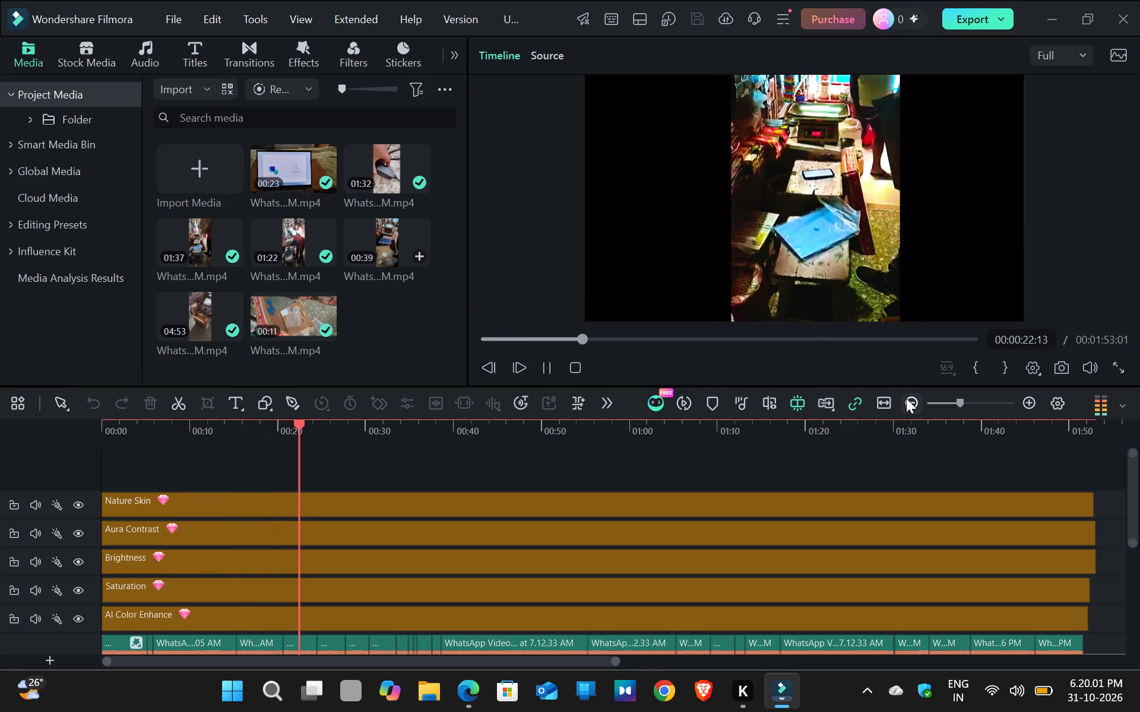
key("space")
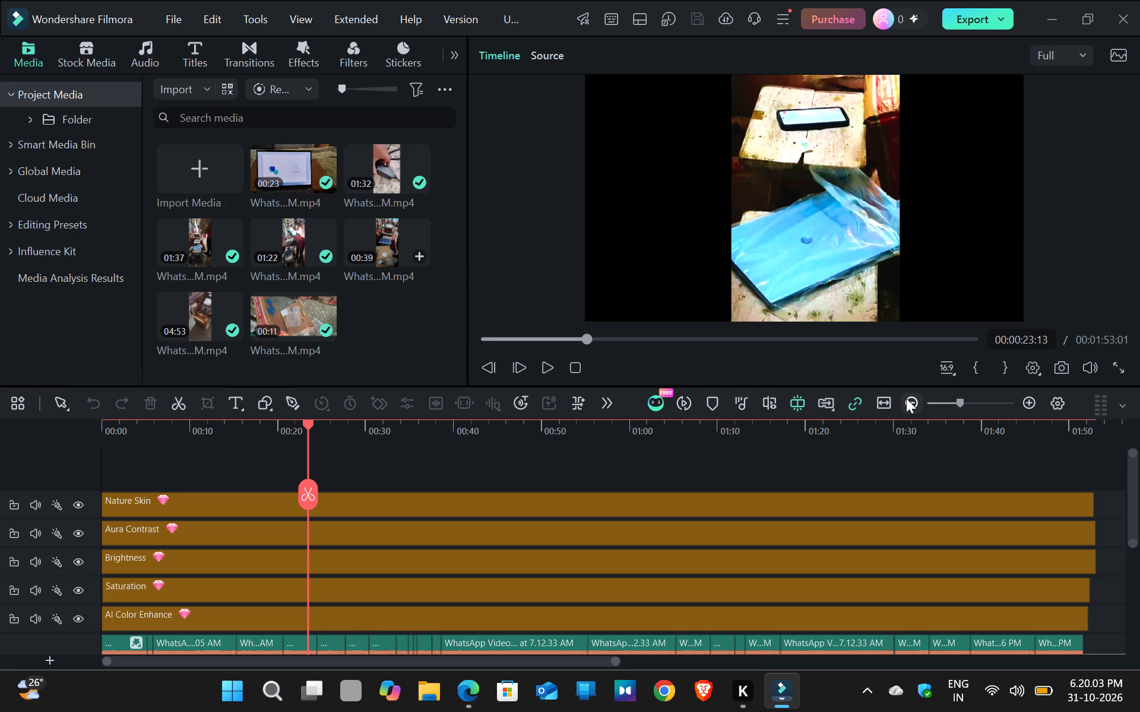
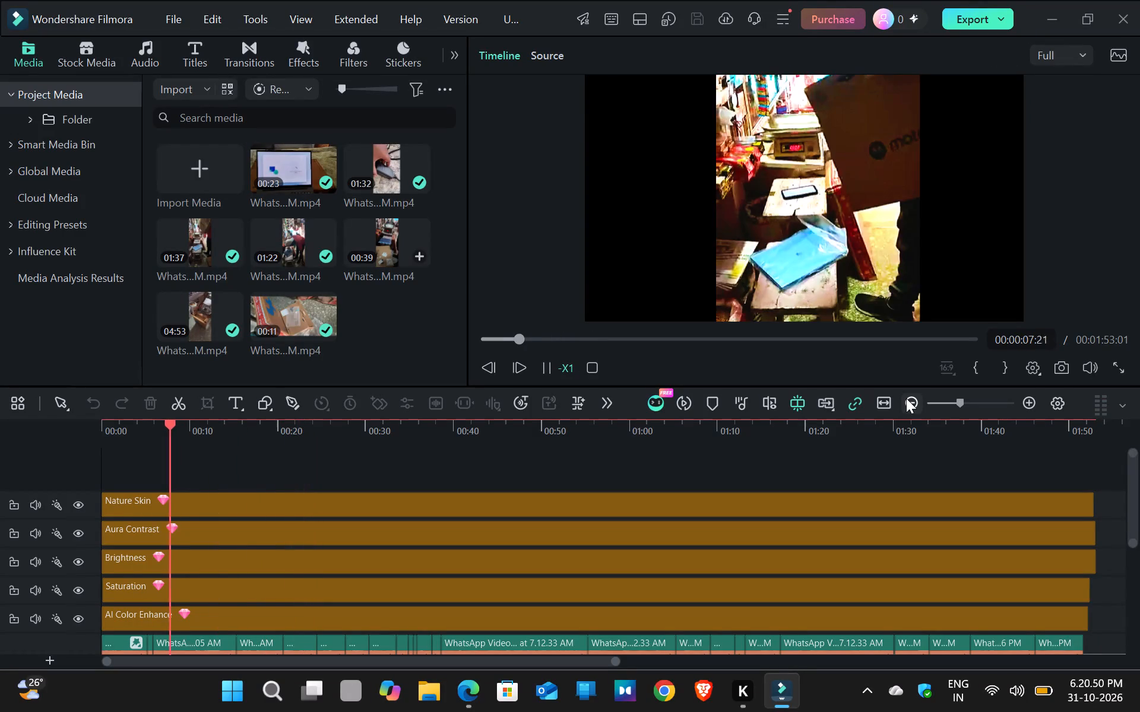
Pause the reverse playback at about 6 seconds and play the edited timeline forward from there.
type("kk")
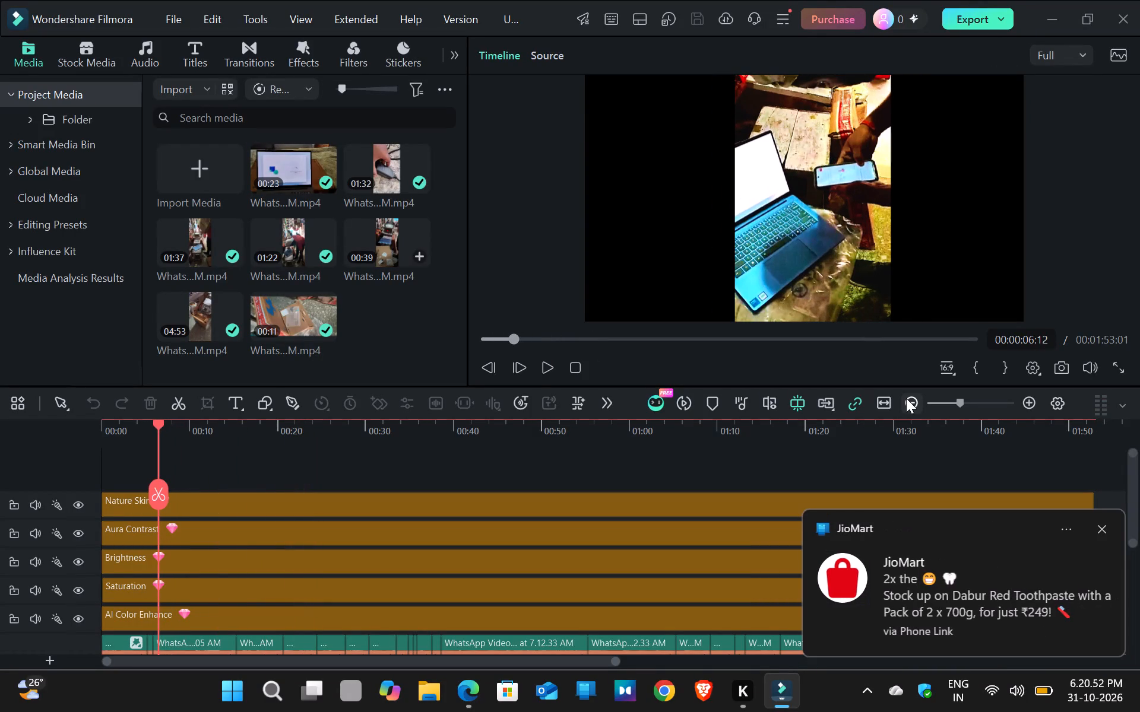
key("space")
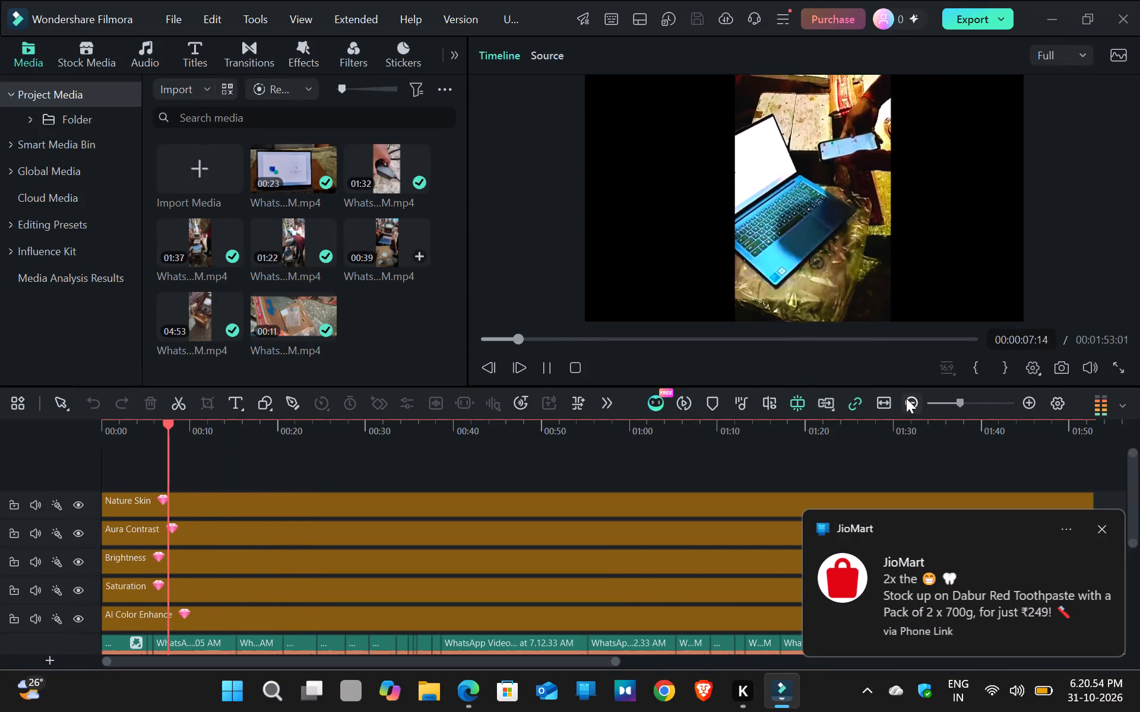
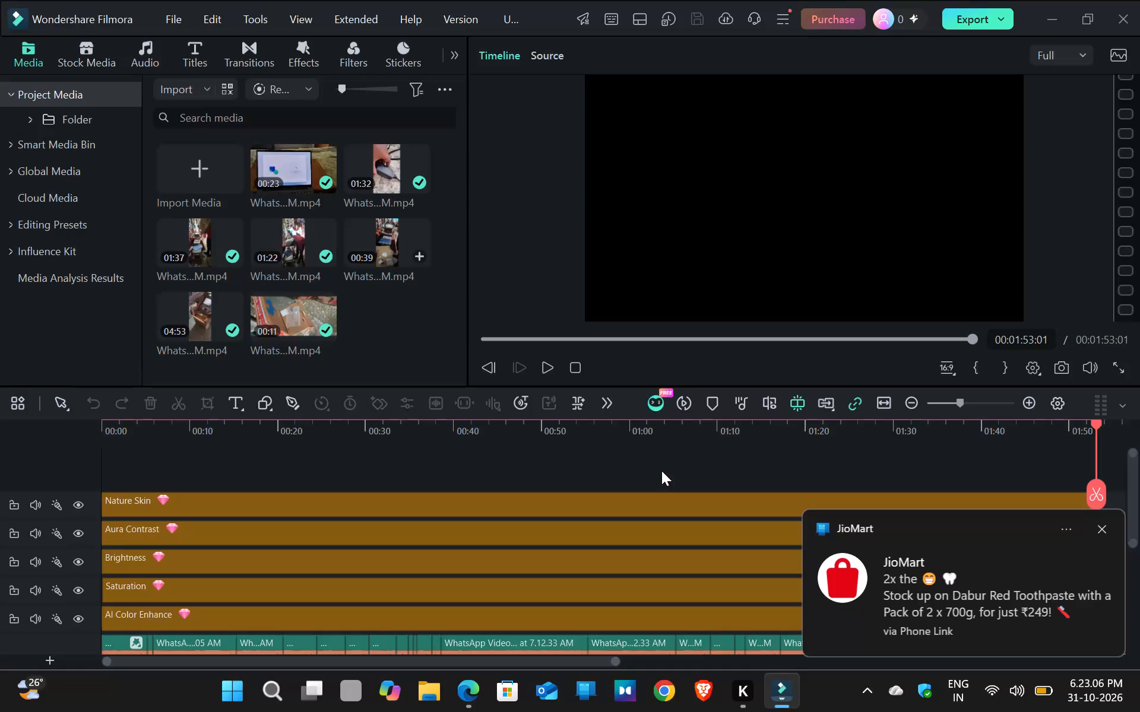
Replay the edited timeline from the beginning and dismiss the JioMart notification covering the tracks.
key("space")
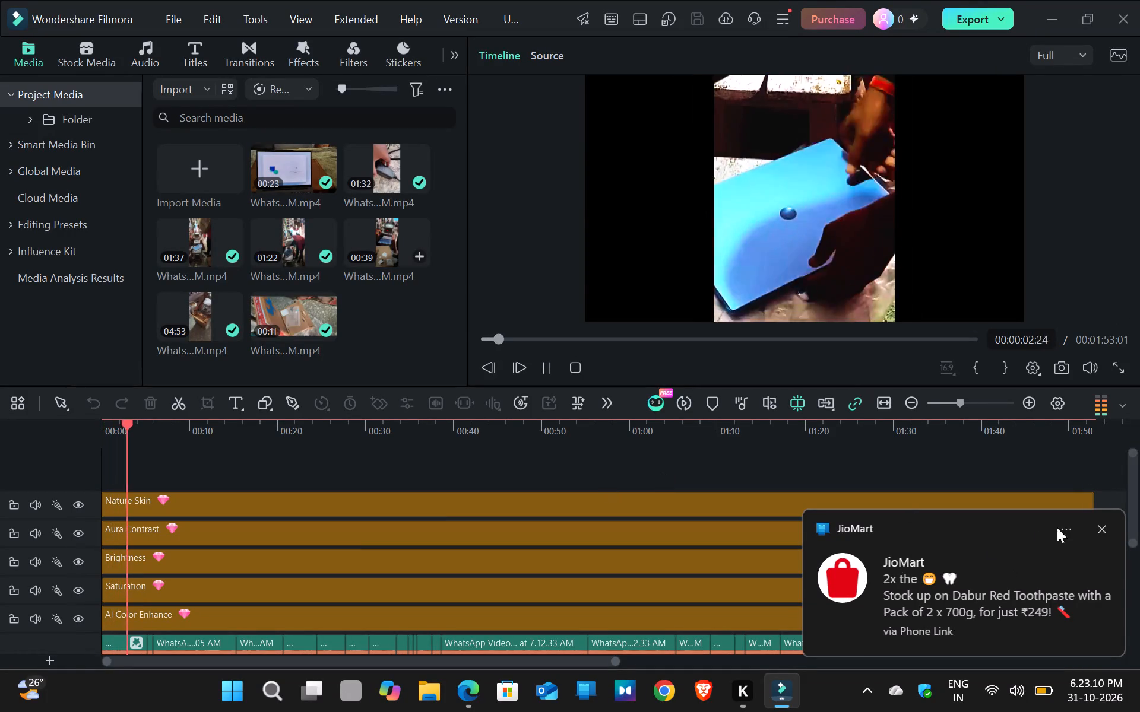
left_click(1101, 527)
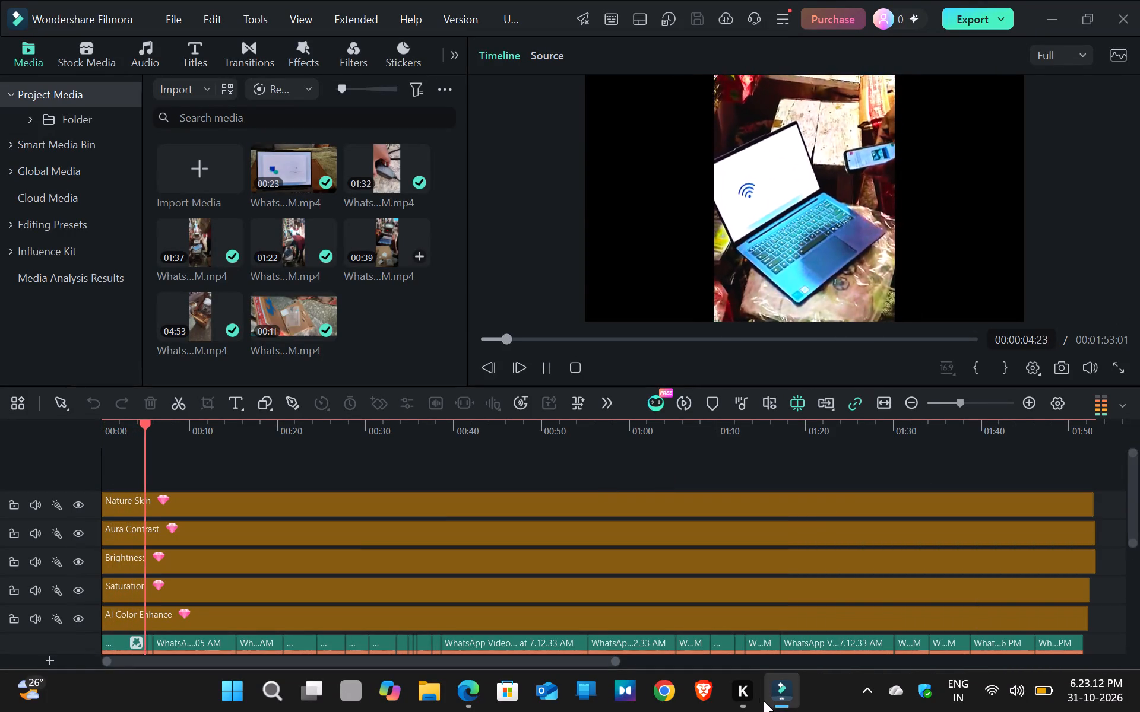
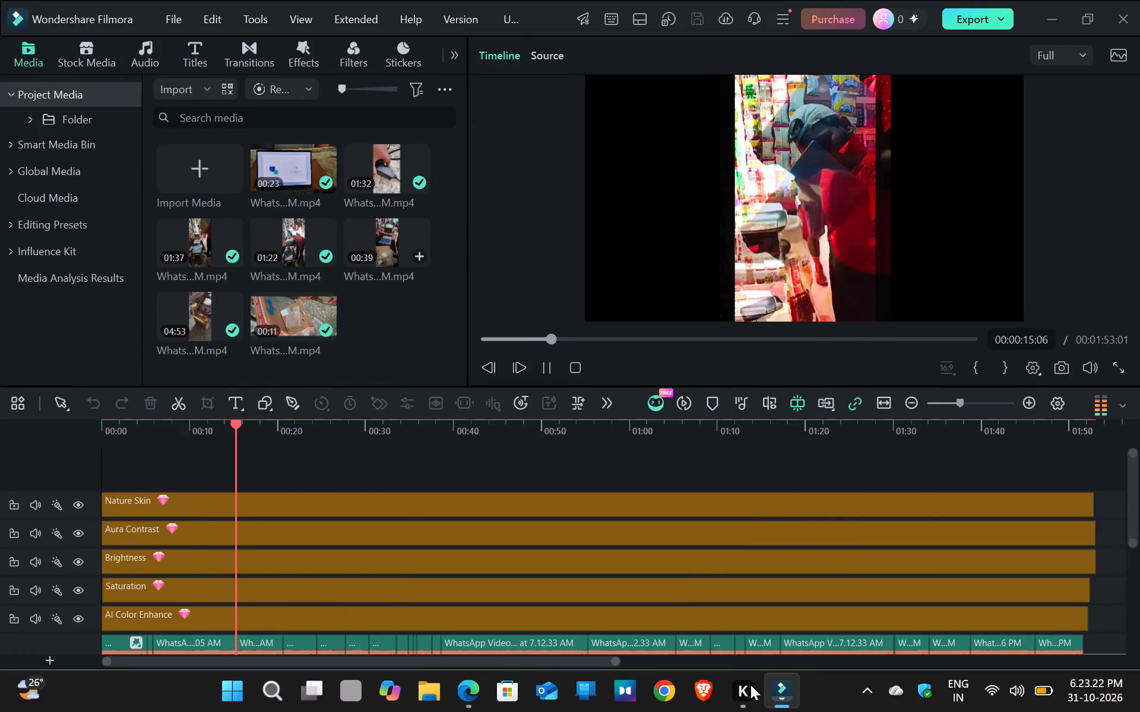
Rewind the timeline to its start and play the edited video from there again.
type("jjjjjjj")
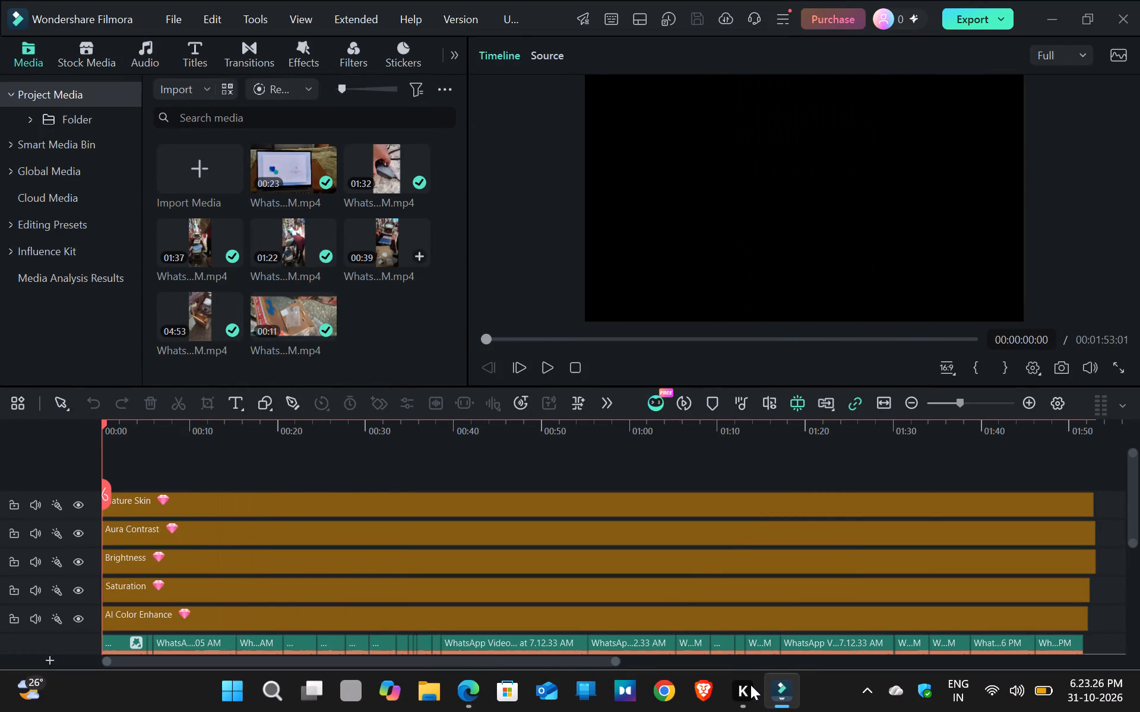
key("k")
key("space")
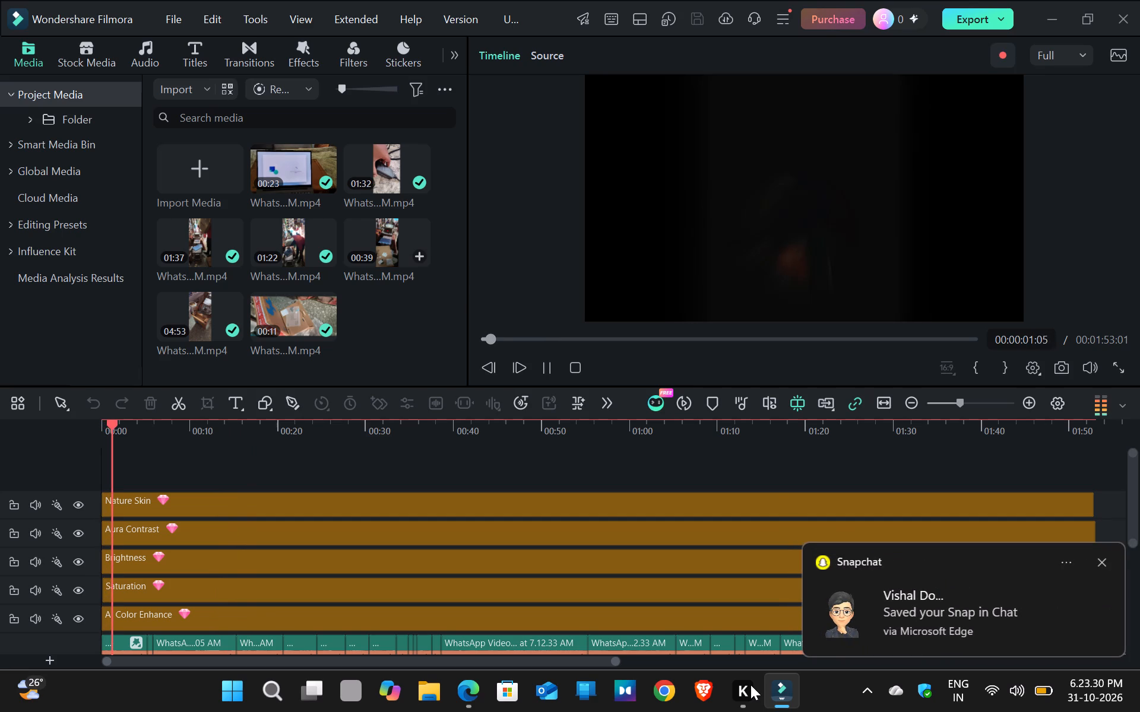
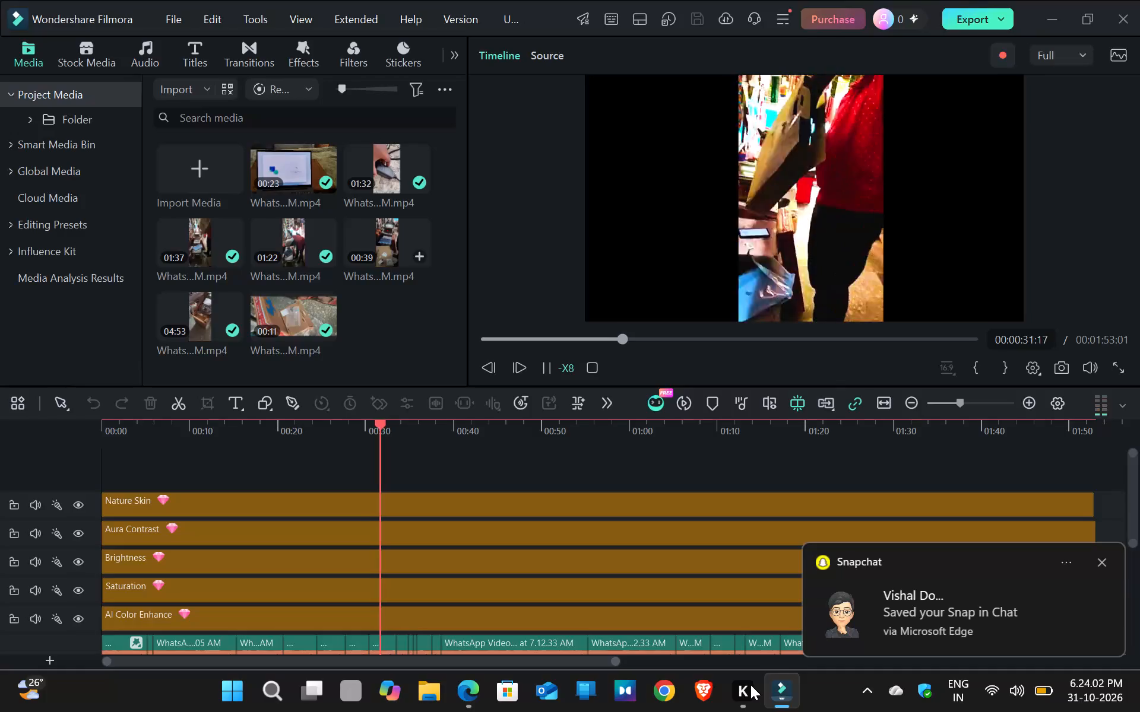
Switch from fast reverse to forward playback of the edited timeline from about the 28-second point.
key("l")
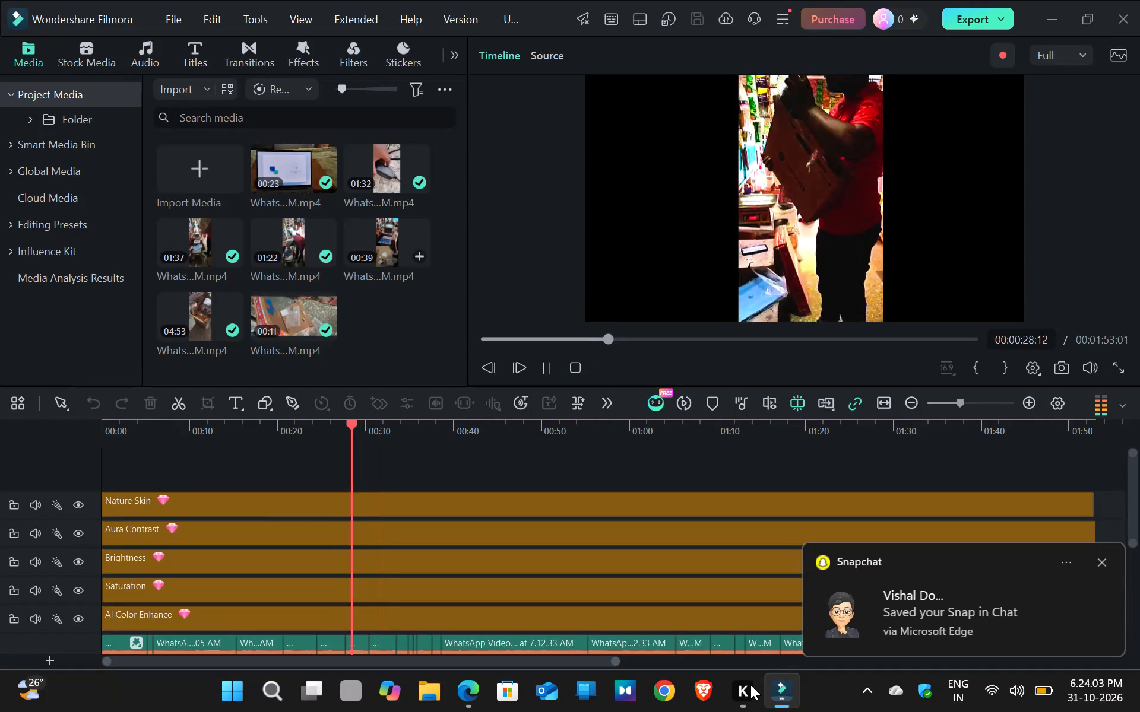
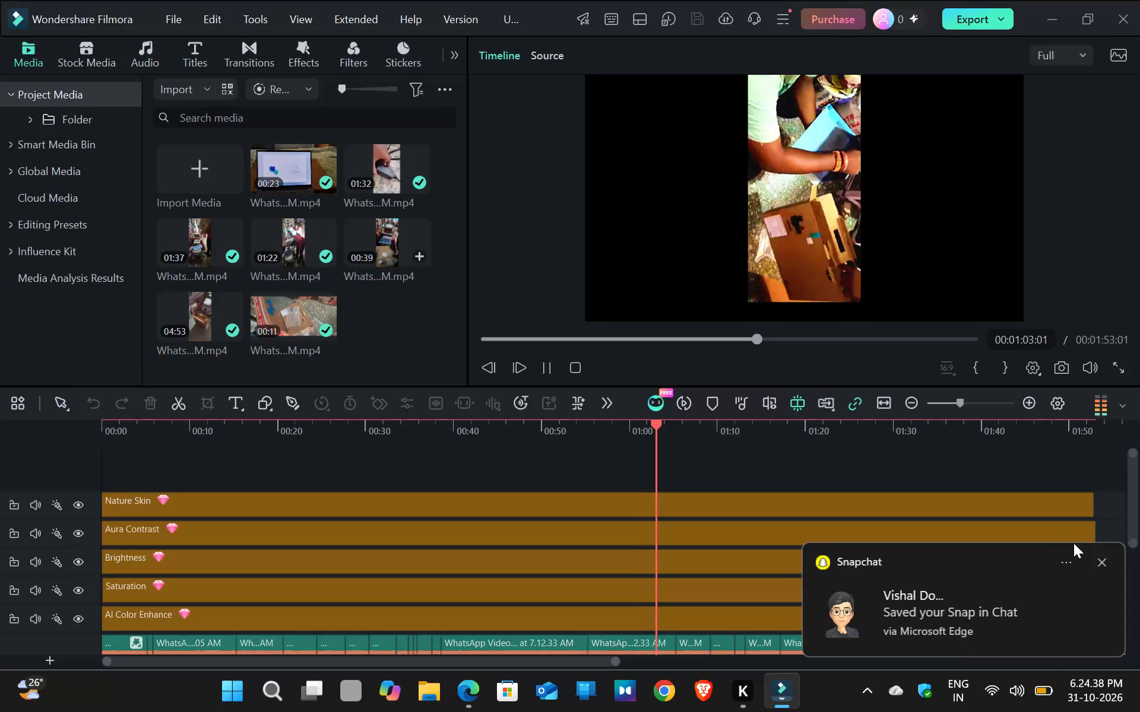
Dismiss the Snapchat notification and move playback back to about the 50-second point of the timeline.
left_click(1100, 557)
left_click(732, 343)
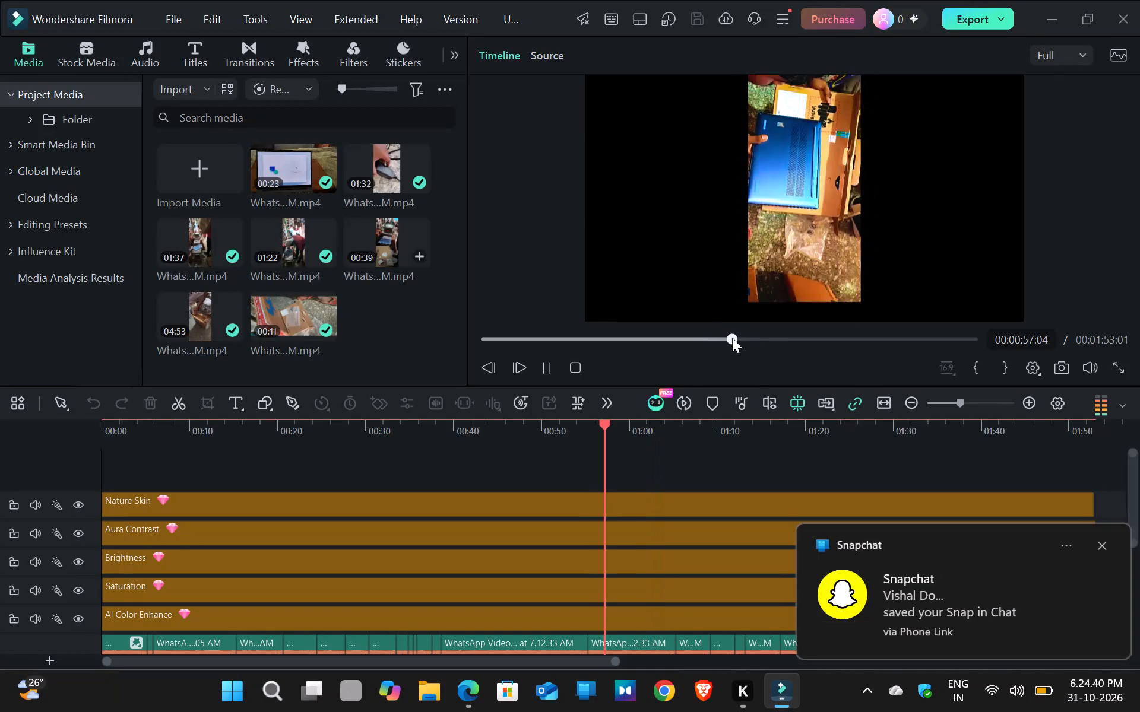
left_click(702, 336)
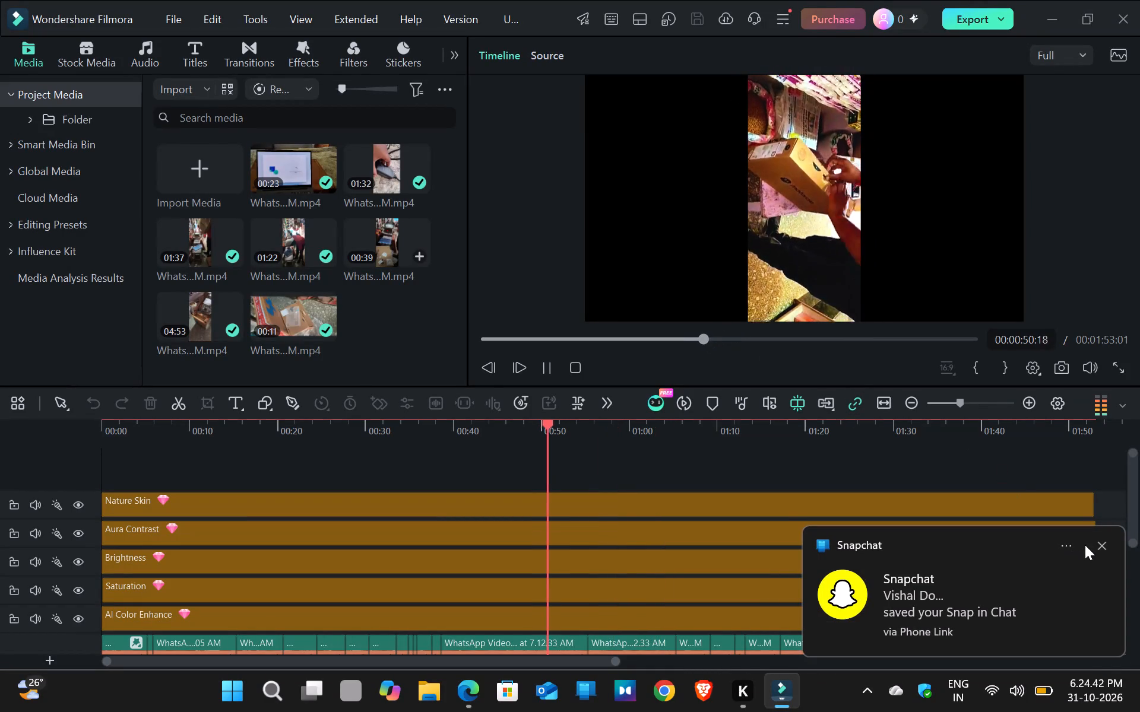
Dismiss the Snapchat notifications covering the timeline and toggle playback of the edited video.
left_click(1096, 545)
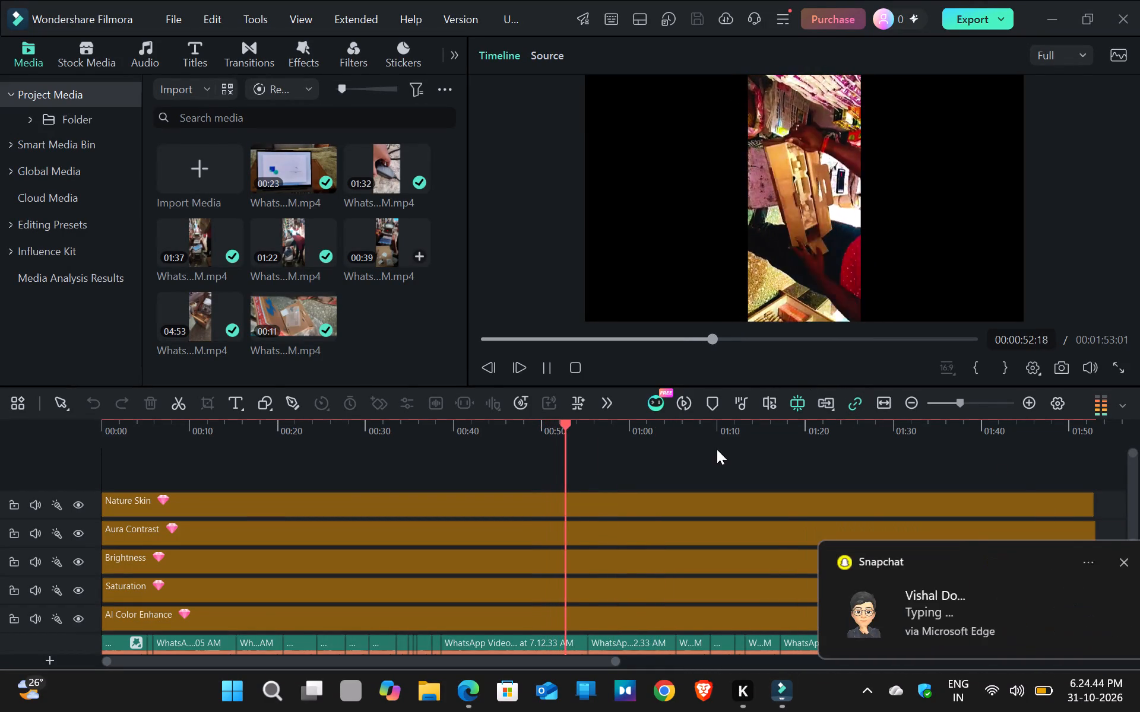
left_click(1106, 562)
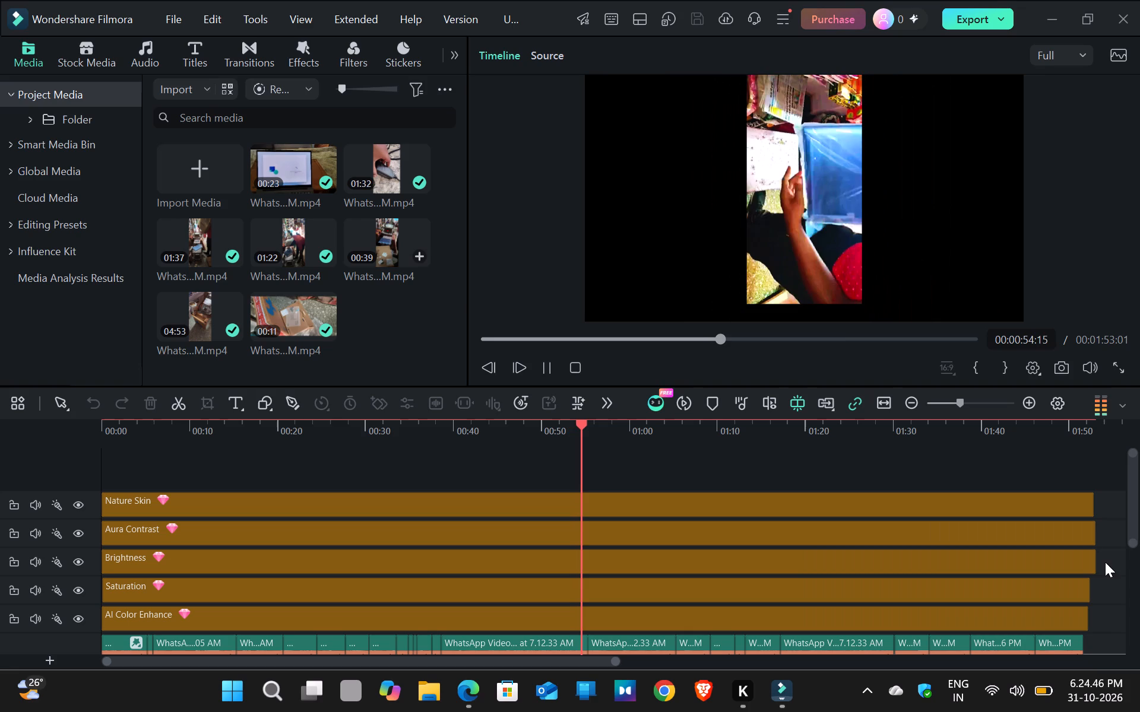
key("space")
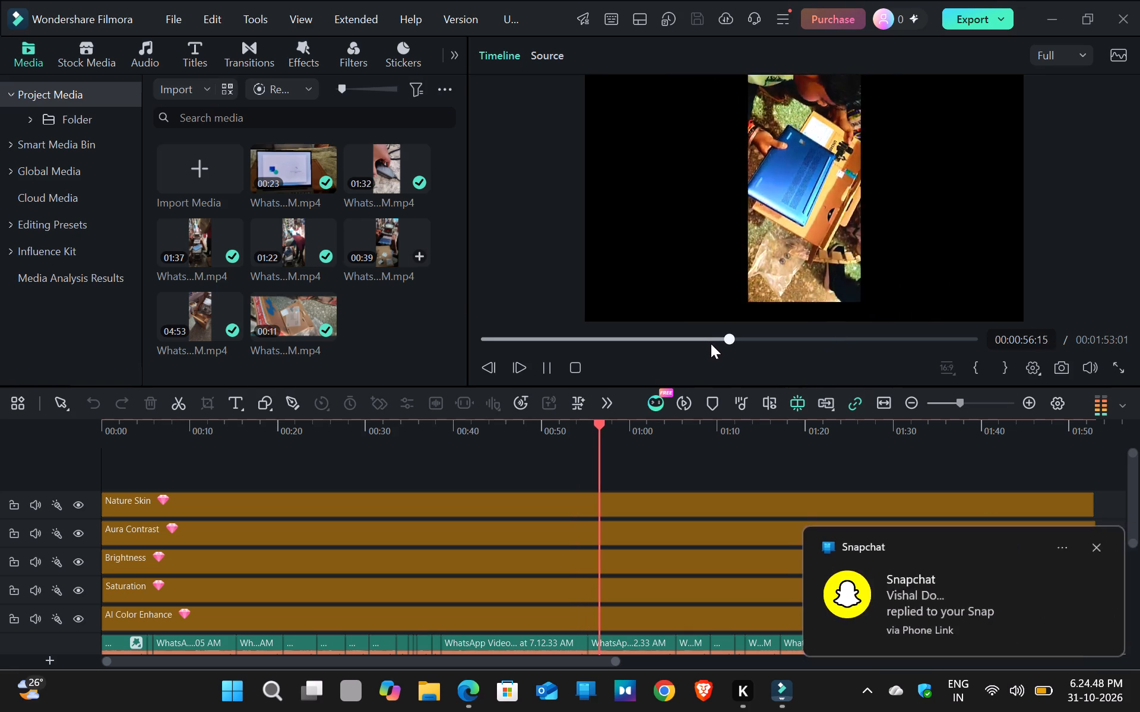
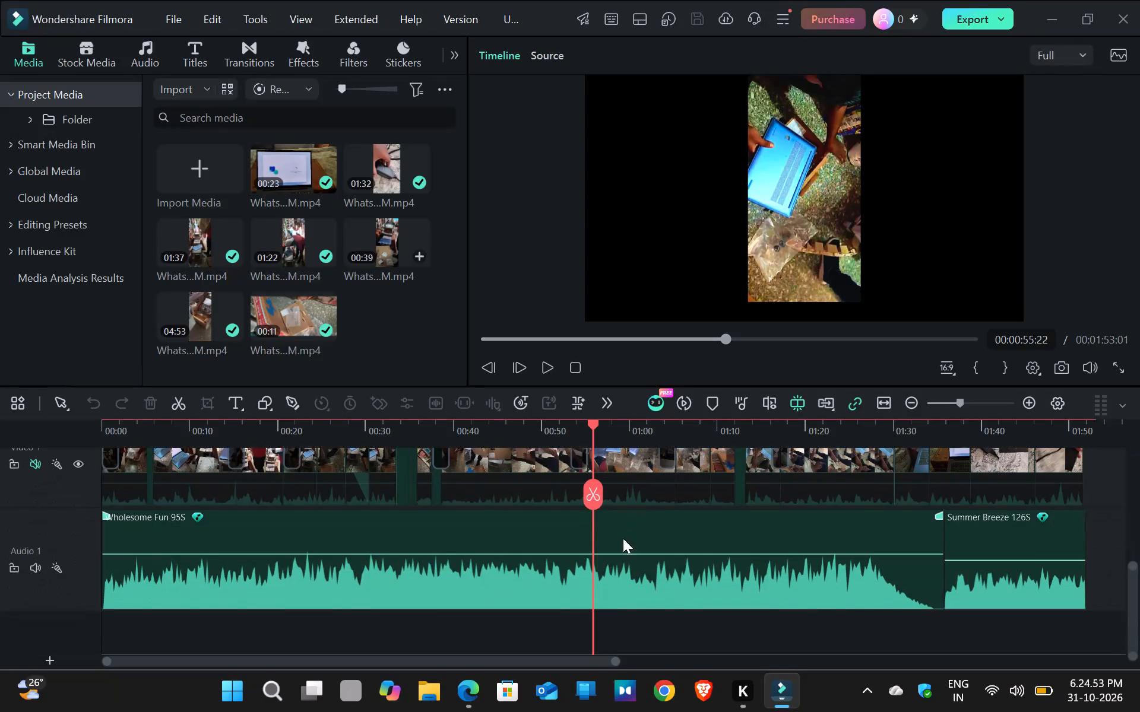
Recentre the picture of the video clip at about 55 seconds vertically, bringing its Position Y to 0.00.
scroll(593, 500, "up", 1)
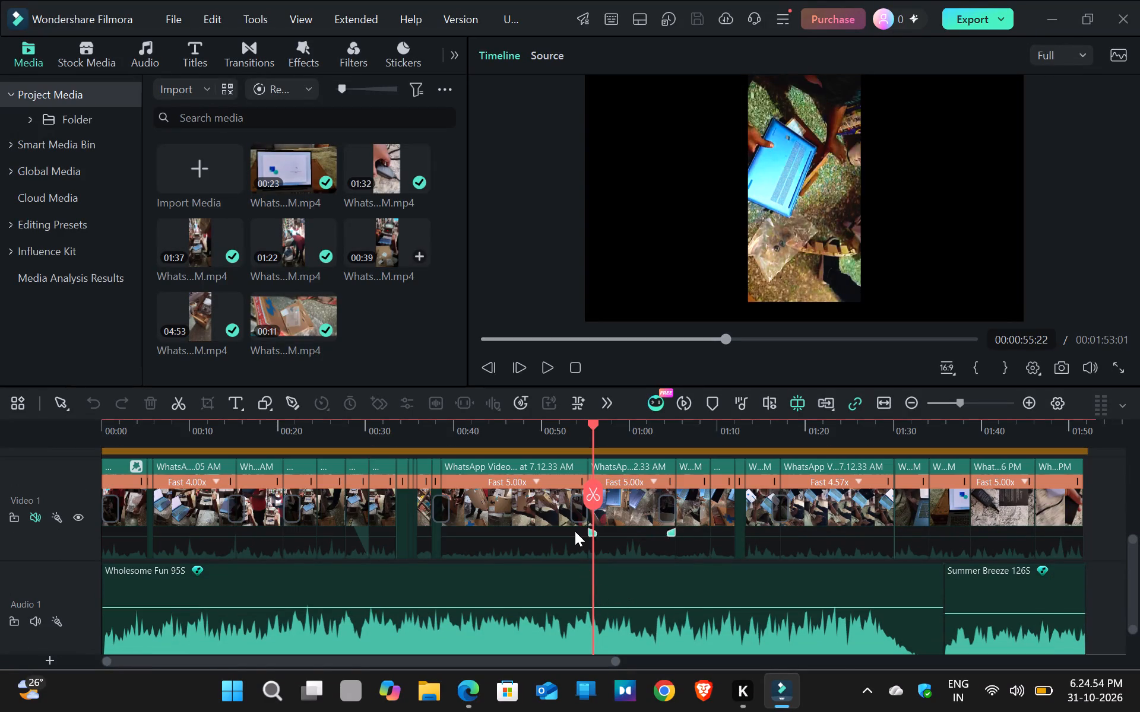
left_click(573, 531)
left_click(626, 503)
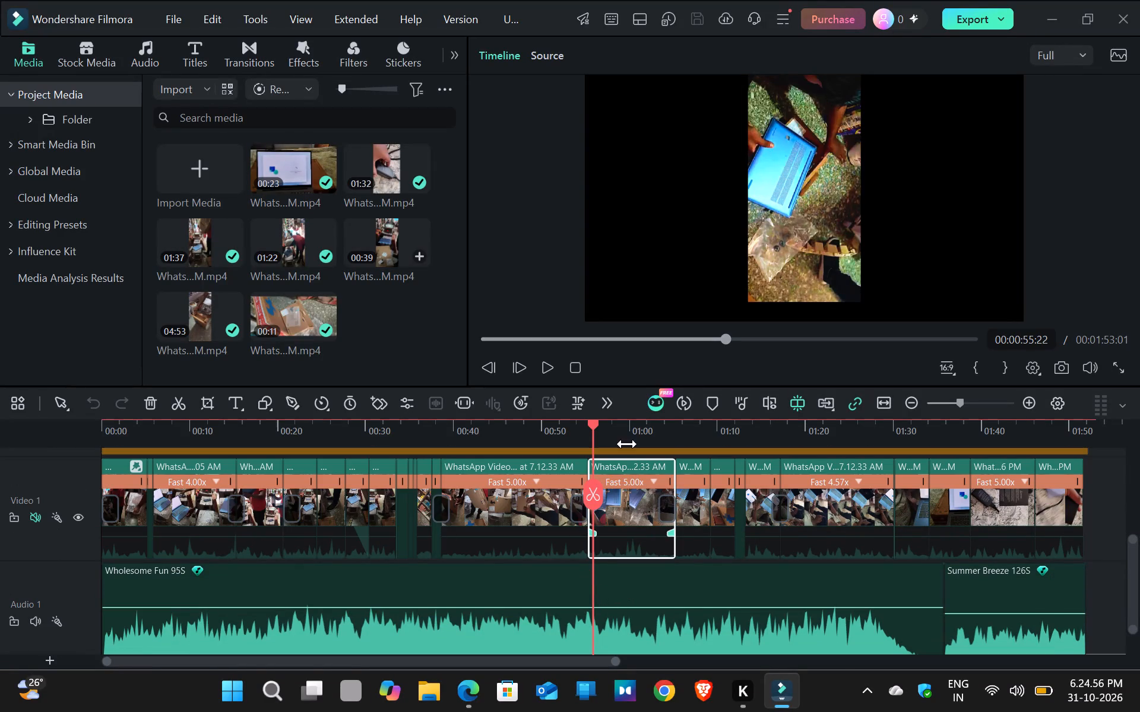
double_click(796, 252)
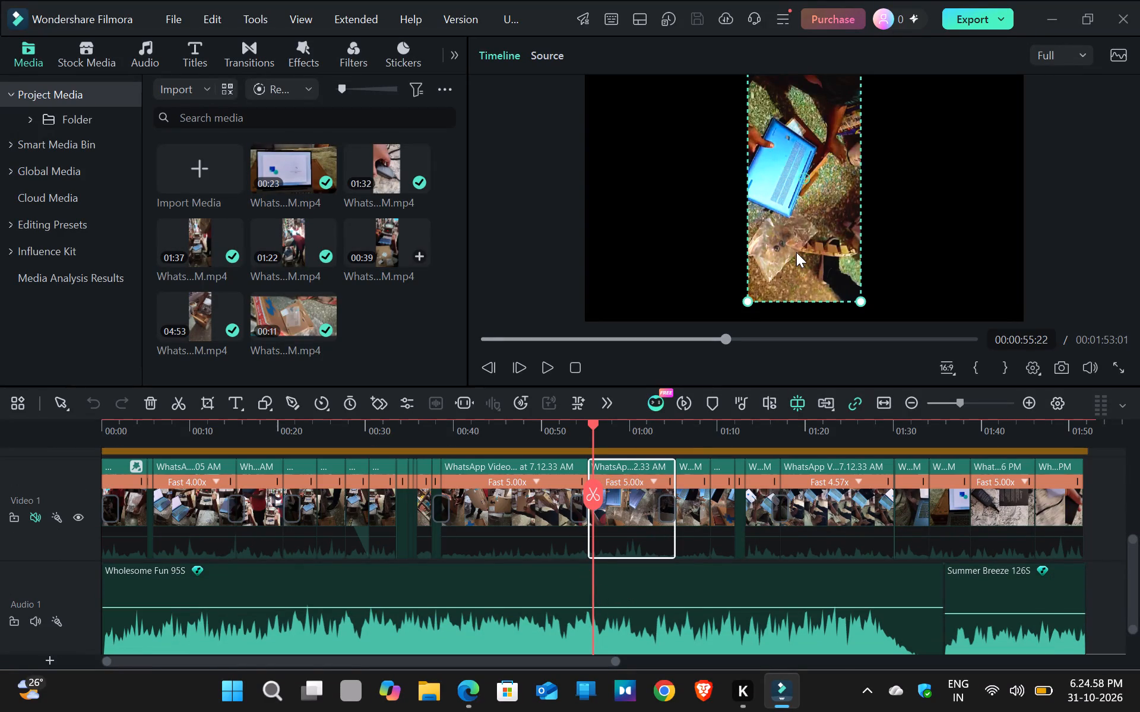
scroll(796, 252, "up", 8, "ctrl")
scroll(796, 252, "down", 1)
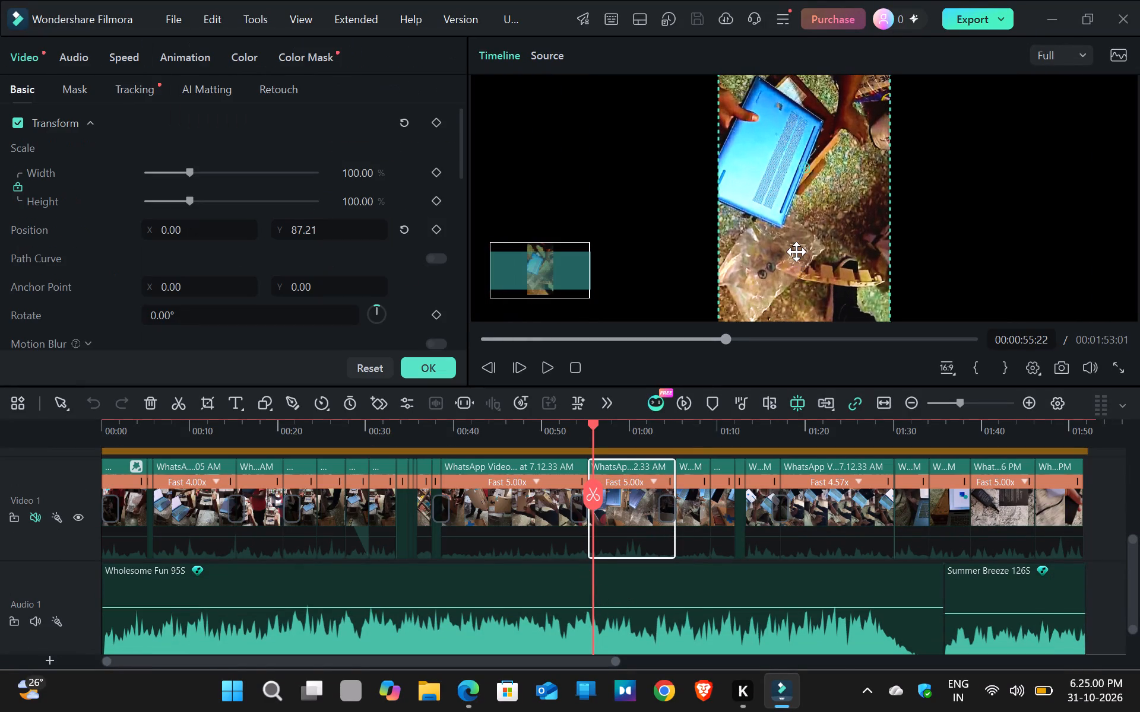
left_click_drag(796, 243, 797, 271)
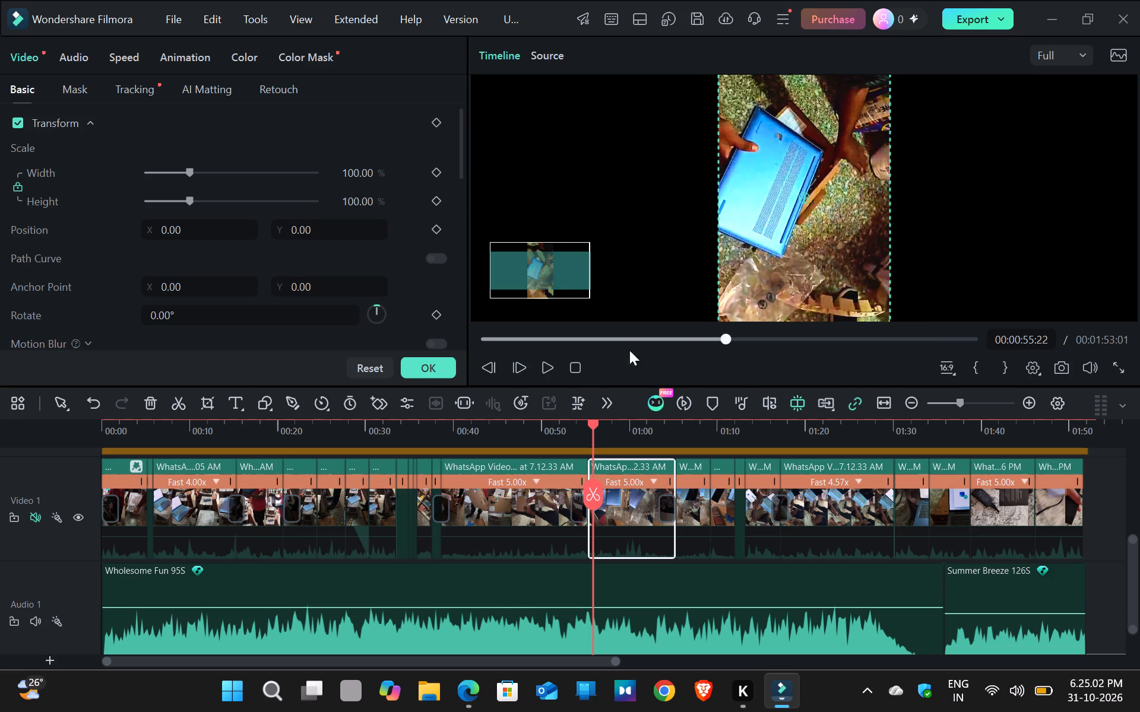
Play on to about 1:20 and move the Fast 4.57x clip's picture up to Position Y 95.78.
key("space")
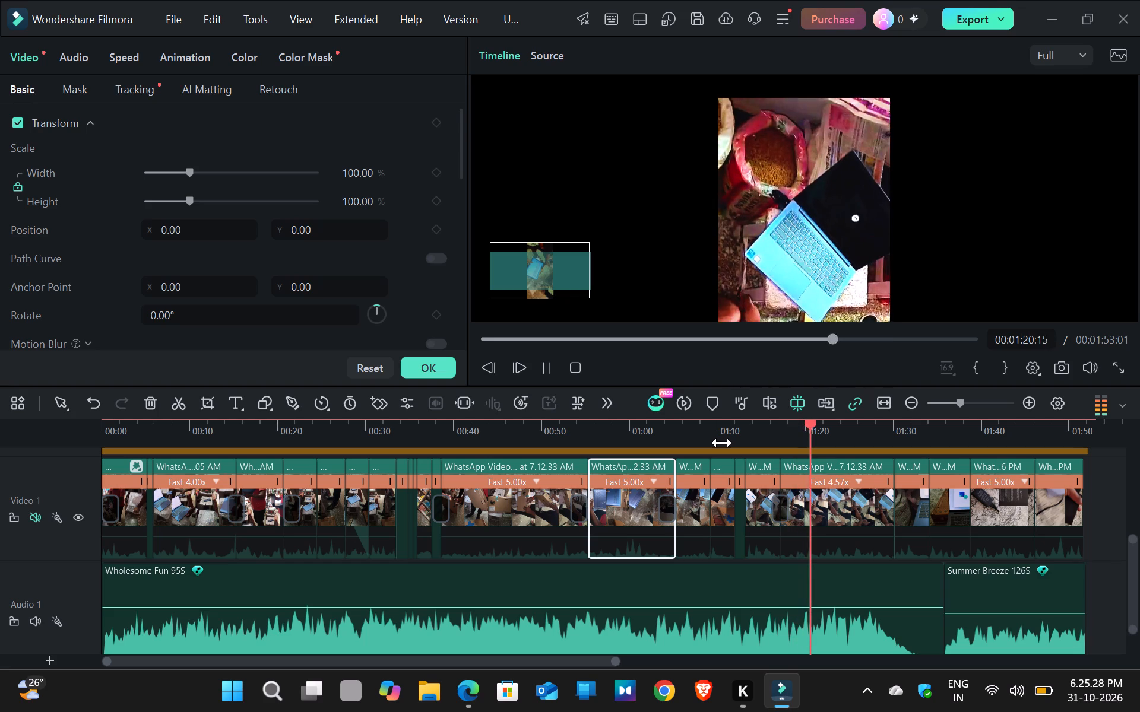
key("space")
left_click(875, 533)
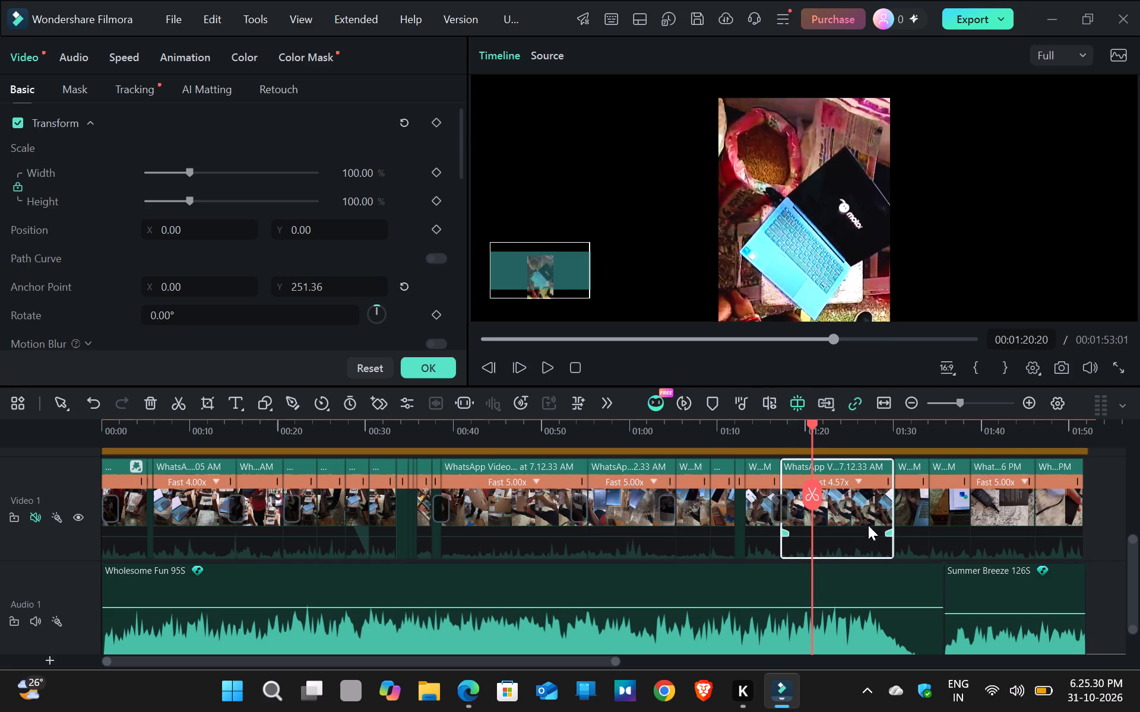
left_click(819, 181)
left_click_drag(819, 163, 819, 151)
left_click_drag(819, 150, 819, 131)
left_click(819, 131)
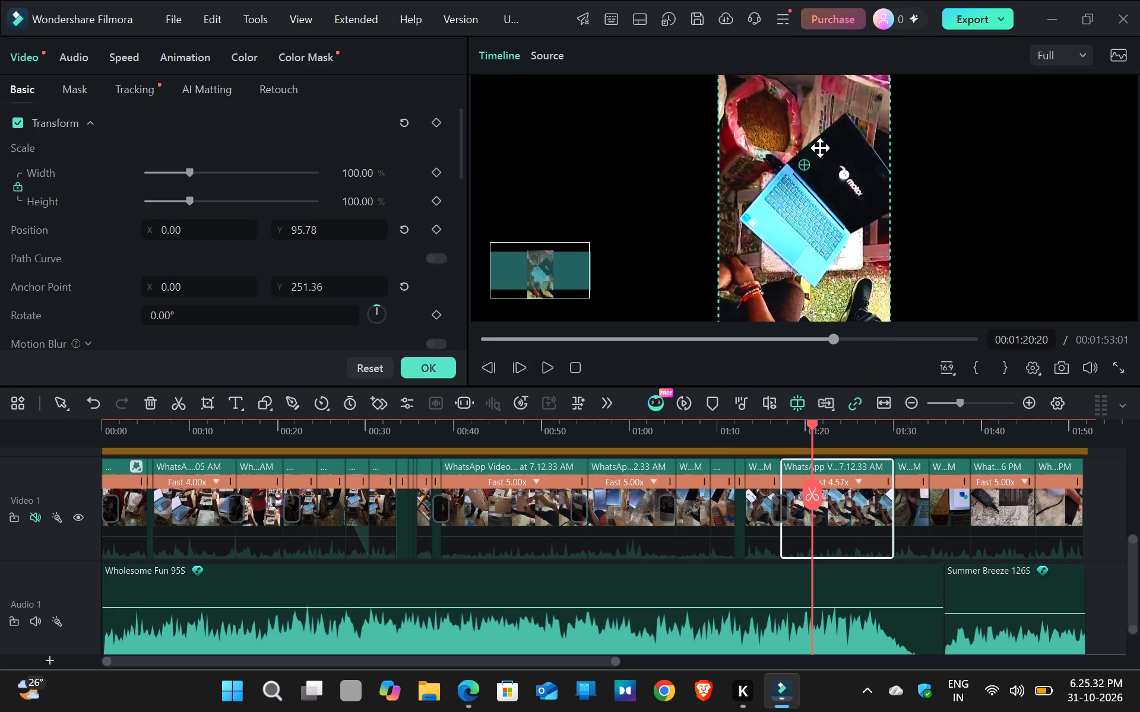
scroll(822, 160, "up", 1, "ctrl")
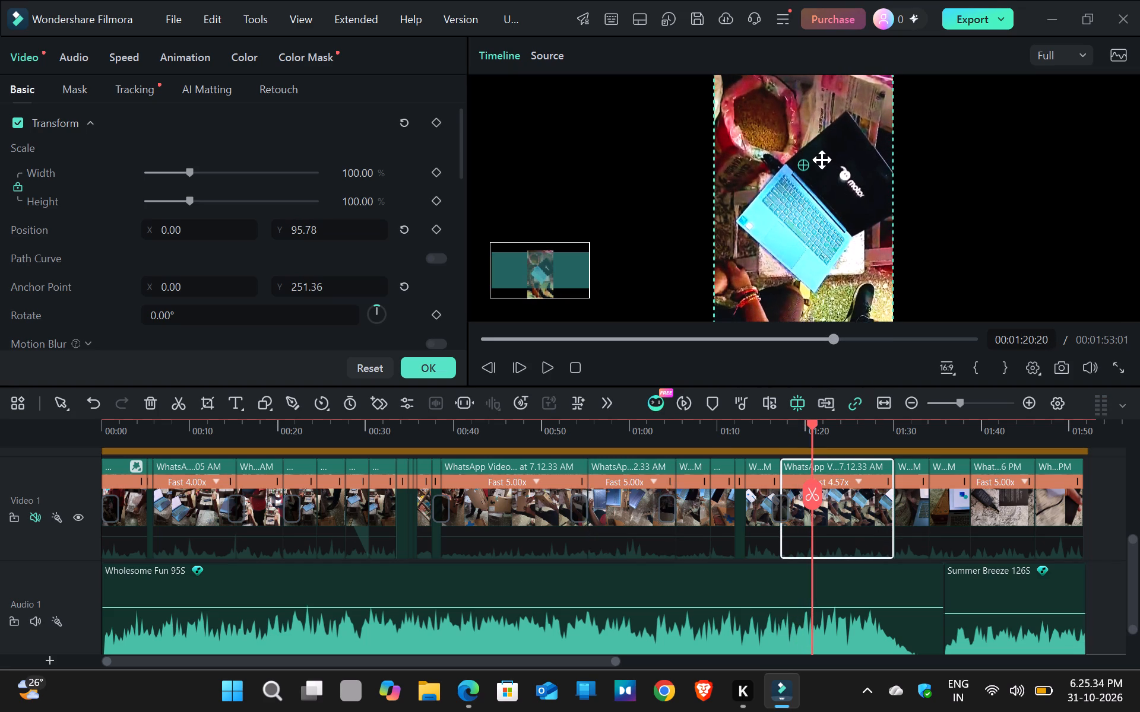
Play the rest of the edit from about 1:20, skip ahead to its end, and close the clip's properties.
left_click(551, 362)
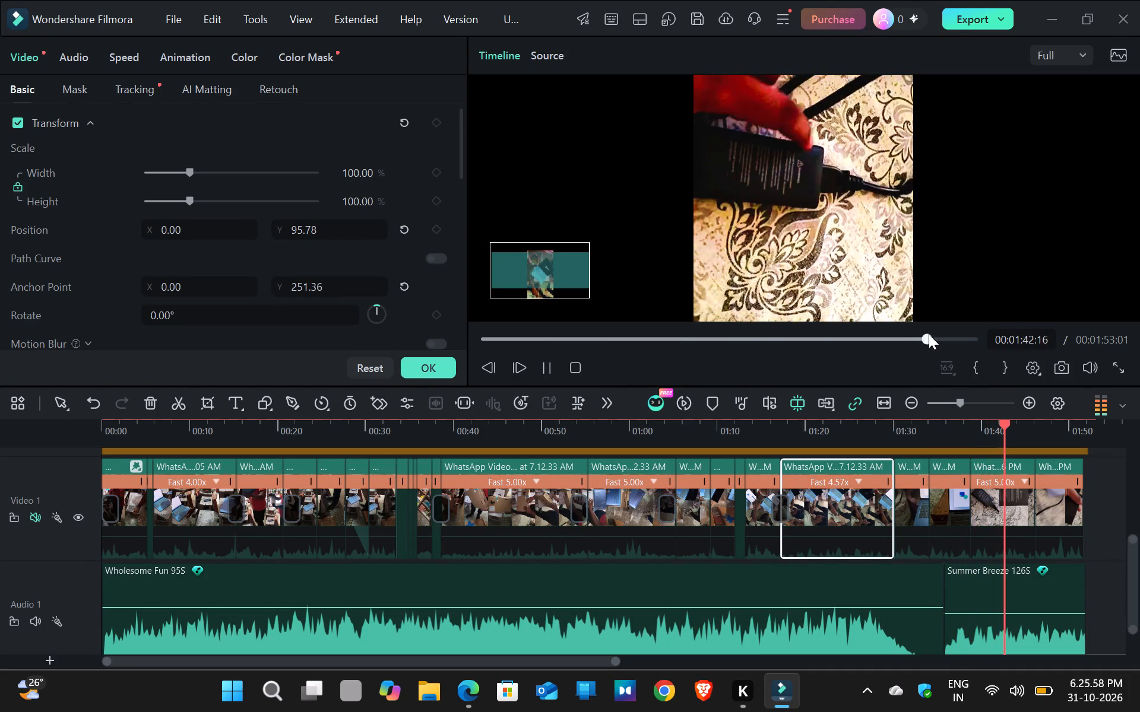
left_click(958, 338)
left_click(965, 338)
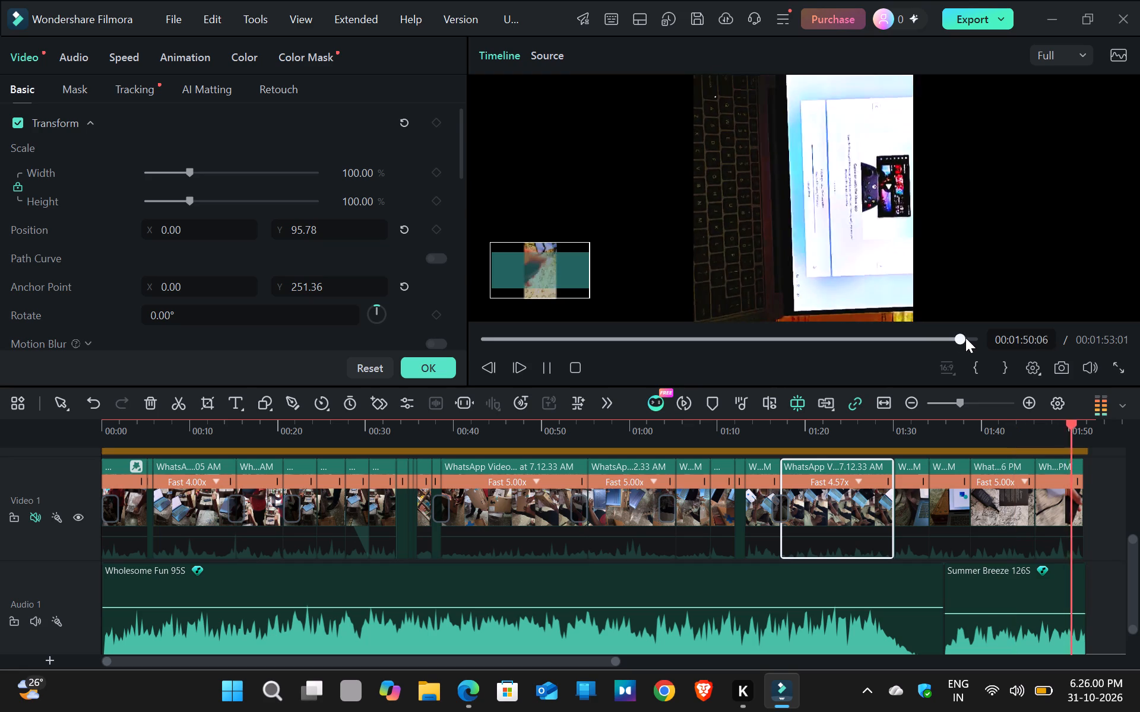
left_click_drag(968, 338, 981, 338)
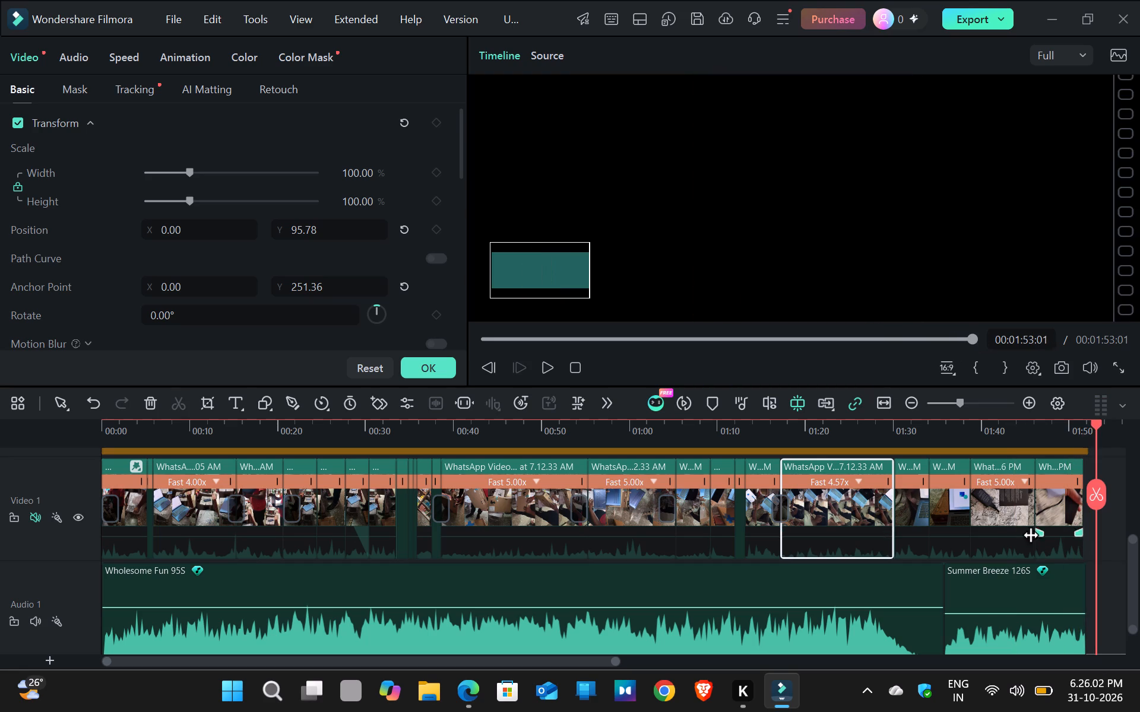
left_click(428, 374)
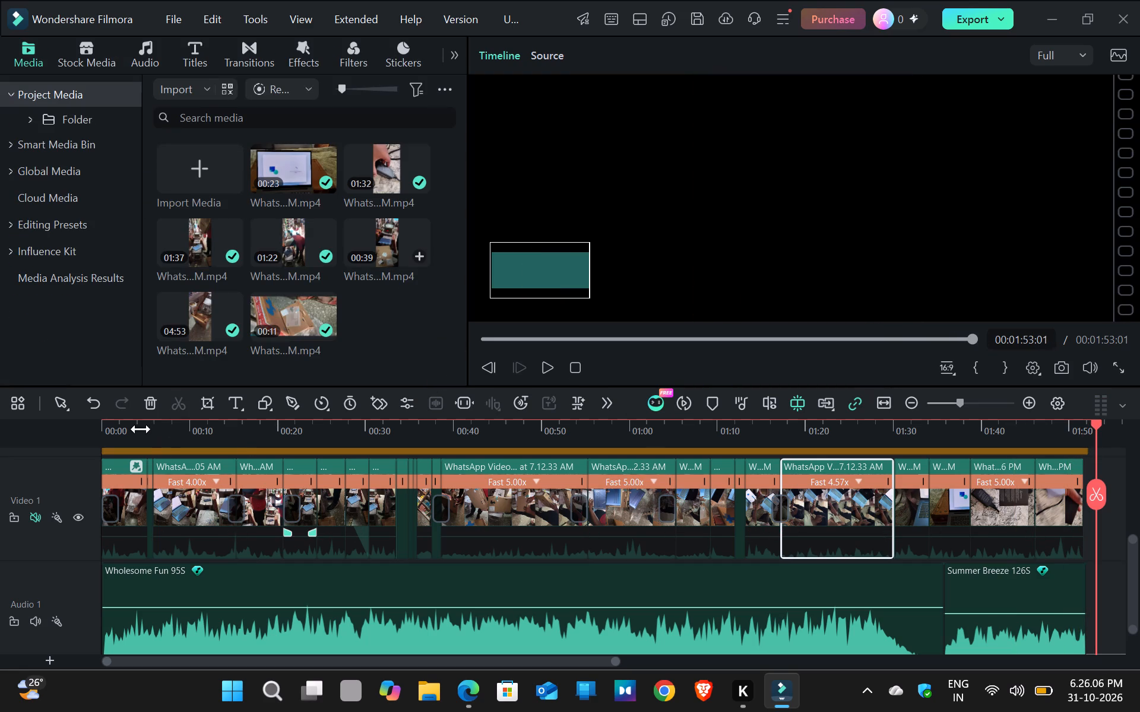
Return the playhead to 00:00:00:00 and preview the first five seconds or so of the edit.
left_click(109, 429)
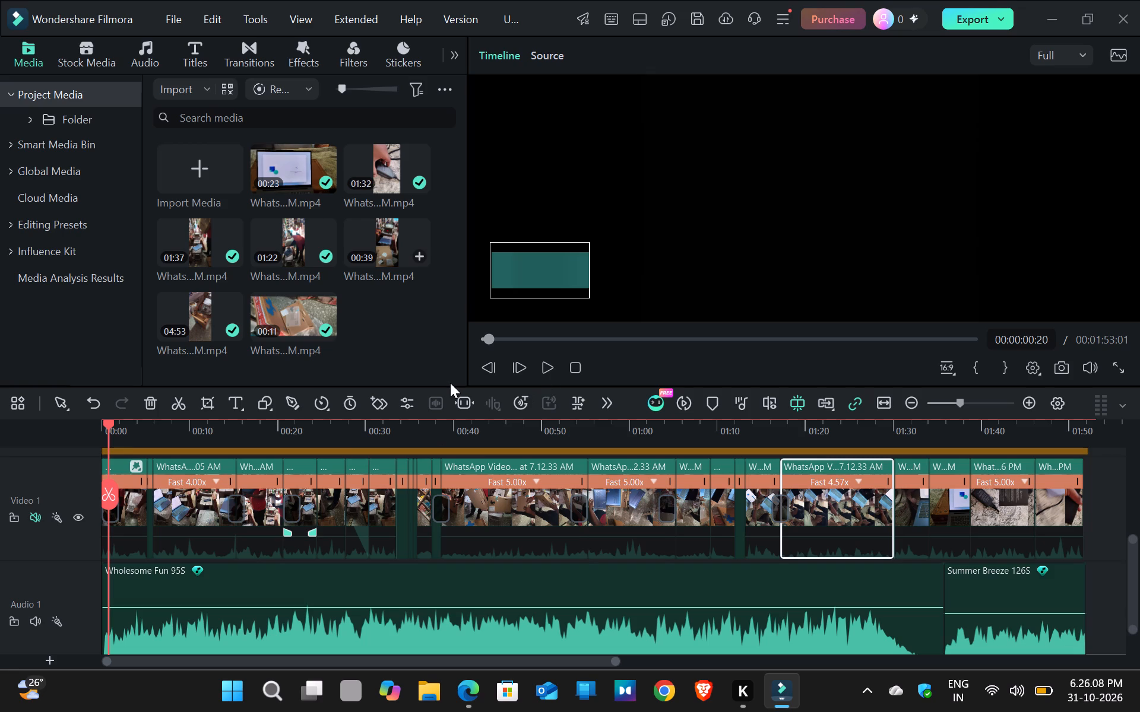
triple_click(489, 375)
double_click(489, 375)
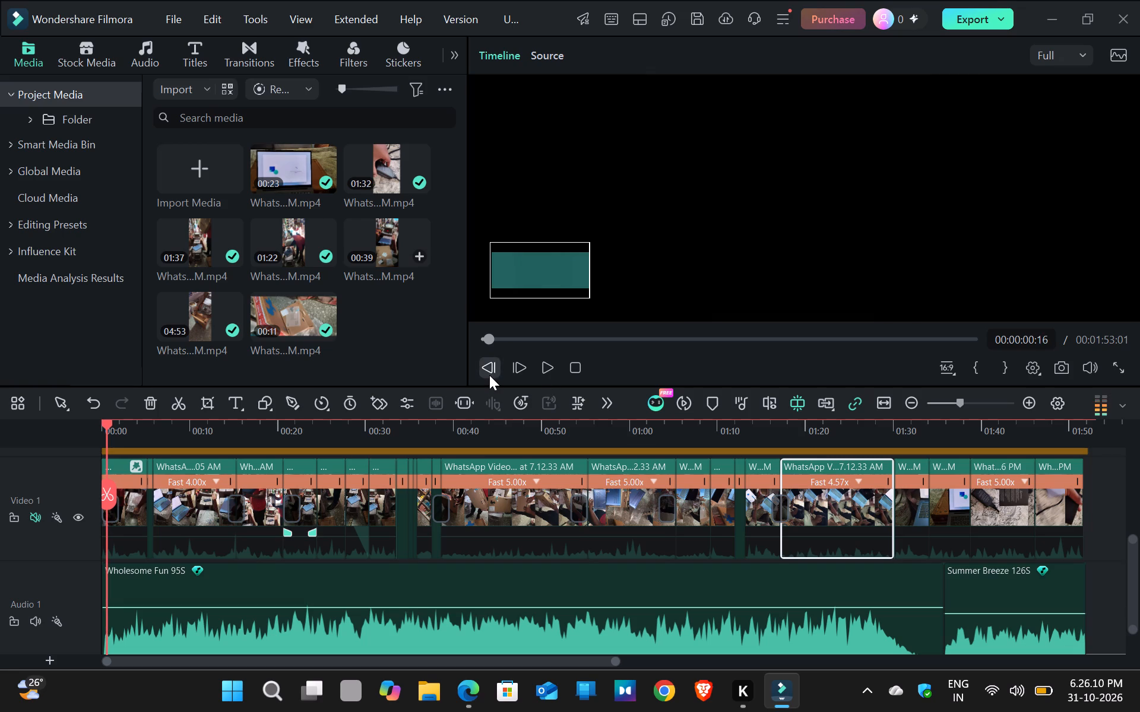
left_click_drag(487, 338, 465, 339)
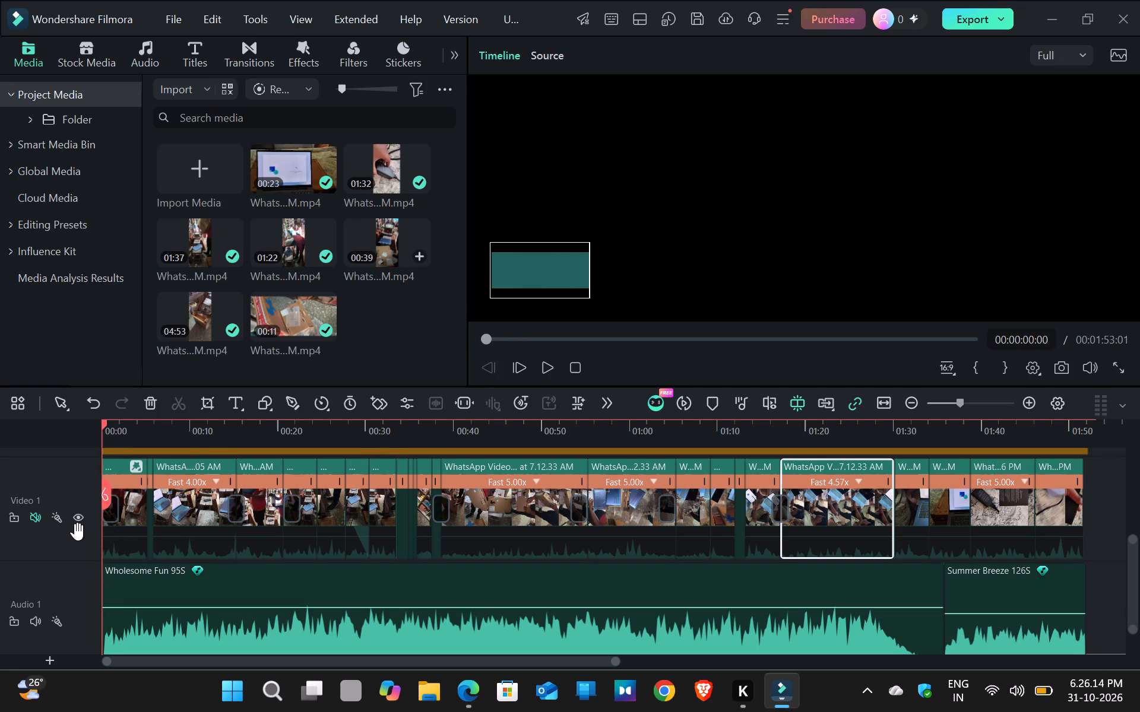
scroll(350, 531, "up", 2)
scroll(350, 531, "down", 2)
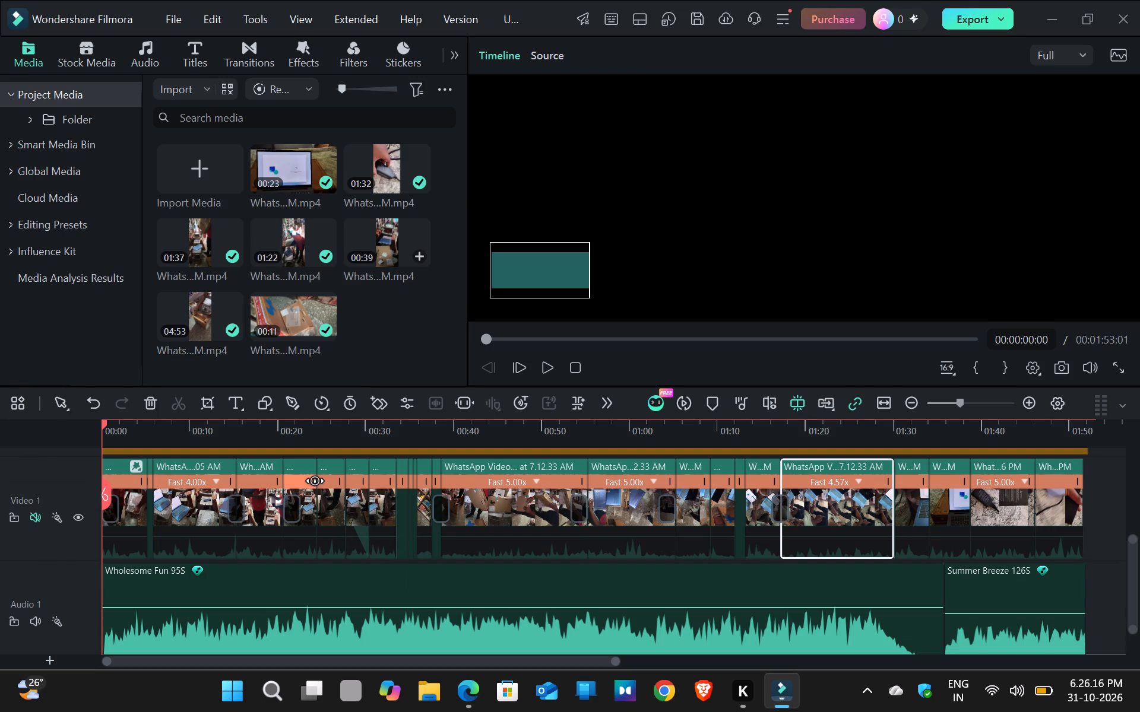
left_click(541, 363)
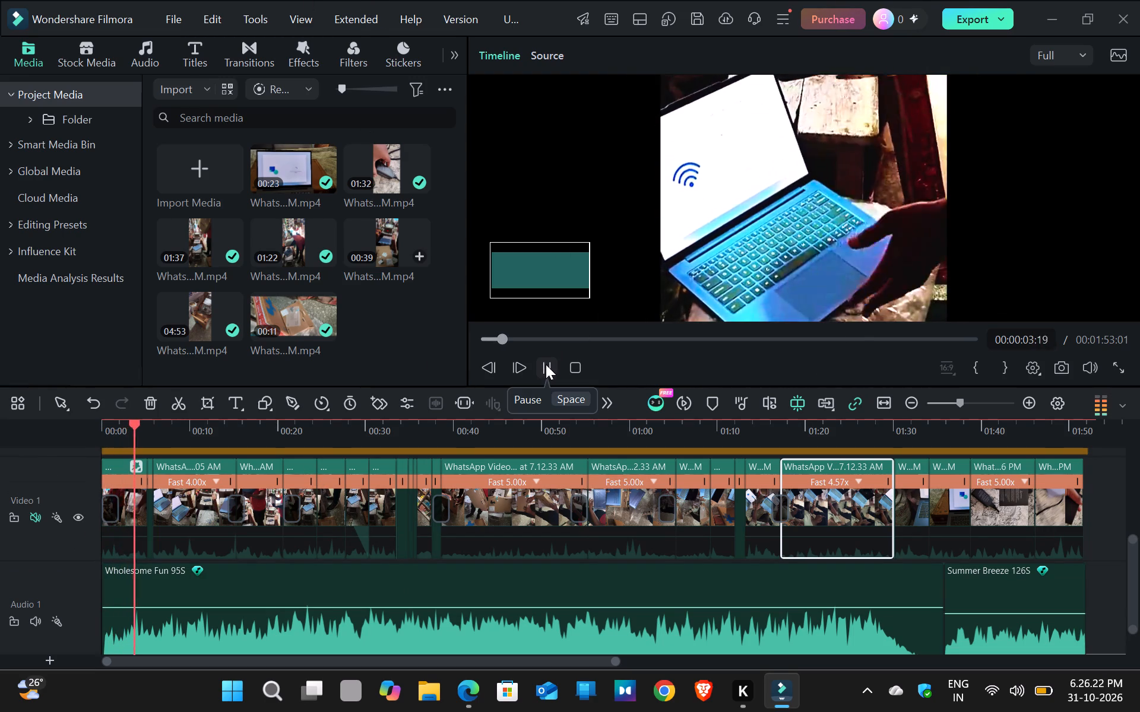
left_click(546, 364)
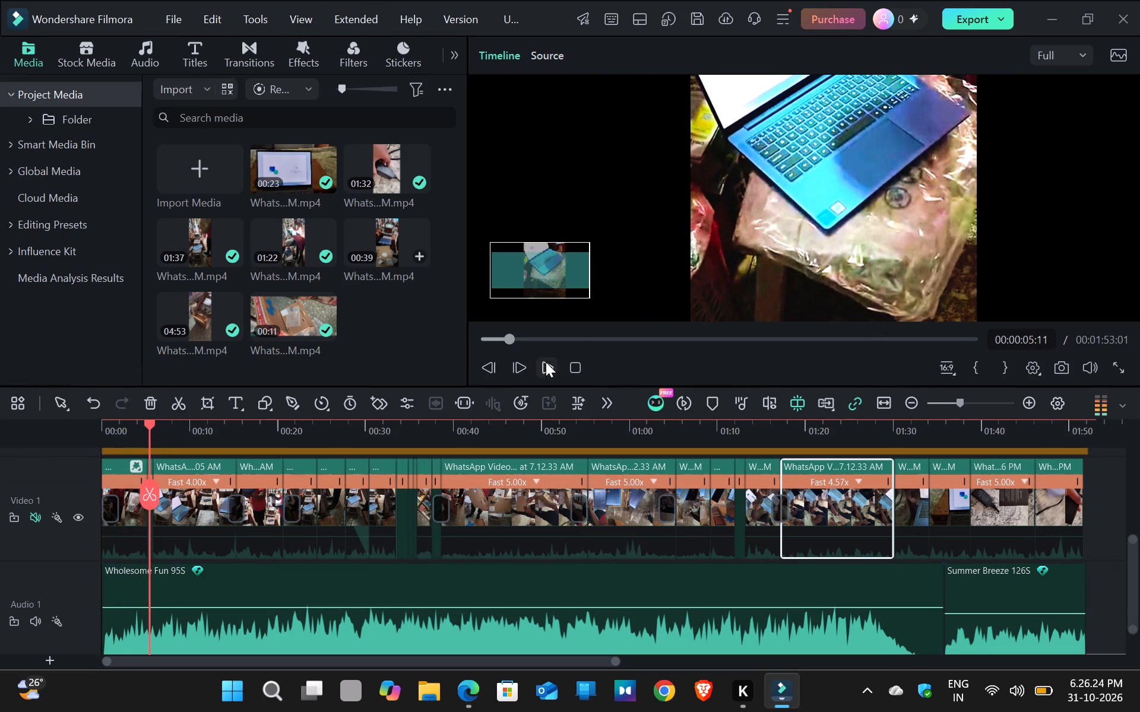
Browse the media bins and the Trending stock media for something usable in the video.
left_click(77, 139)
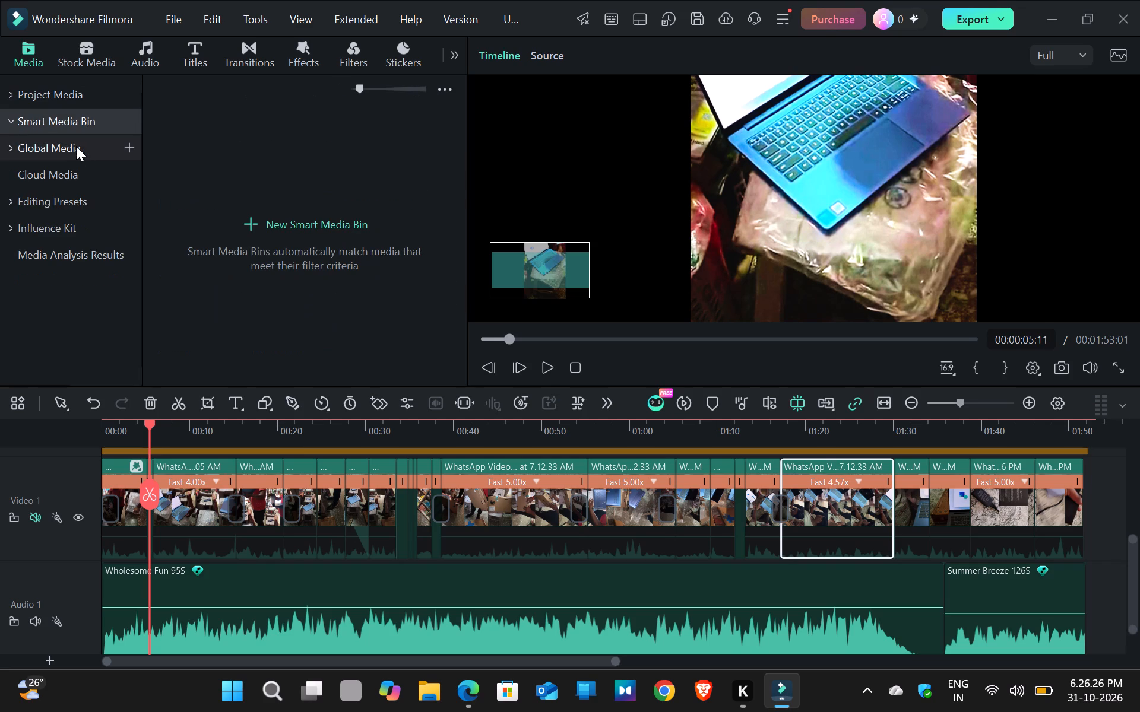
left_click(74, 152)
left_click(87, 57)
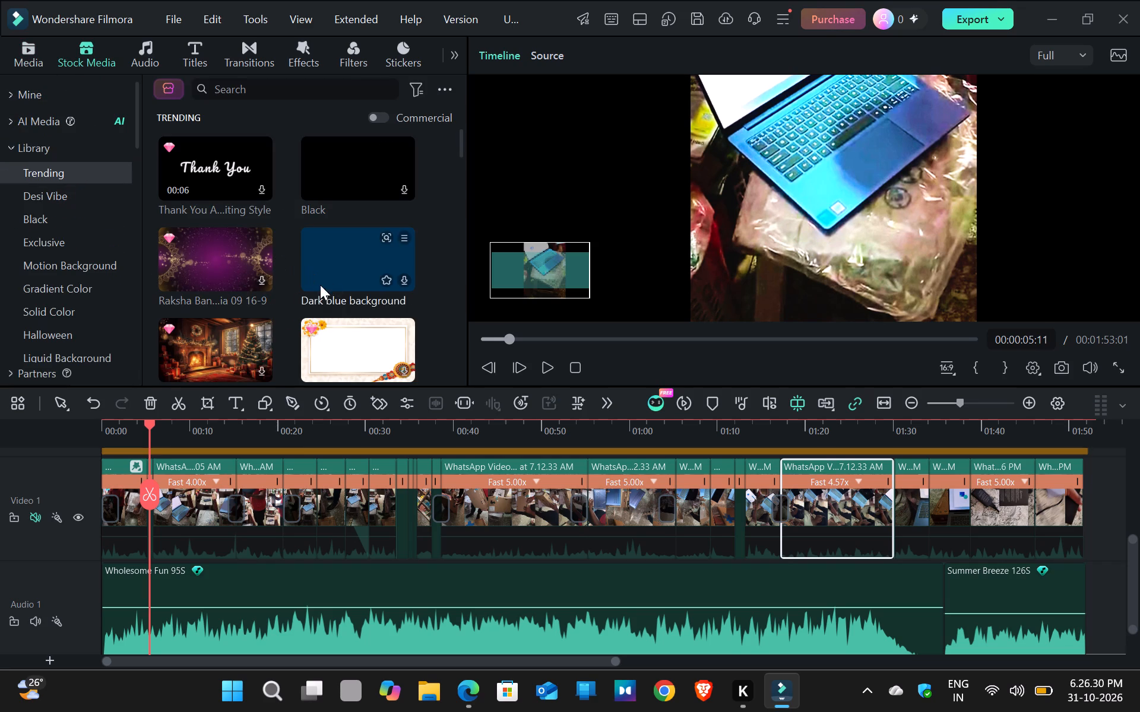
scroll(237, 339, "down", 3)
scroll(332, 291, "down", 2)
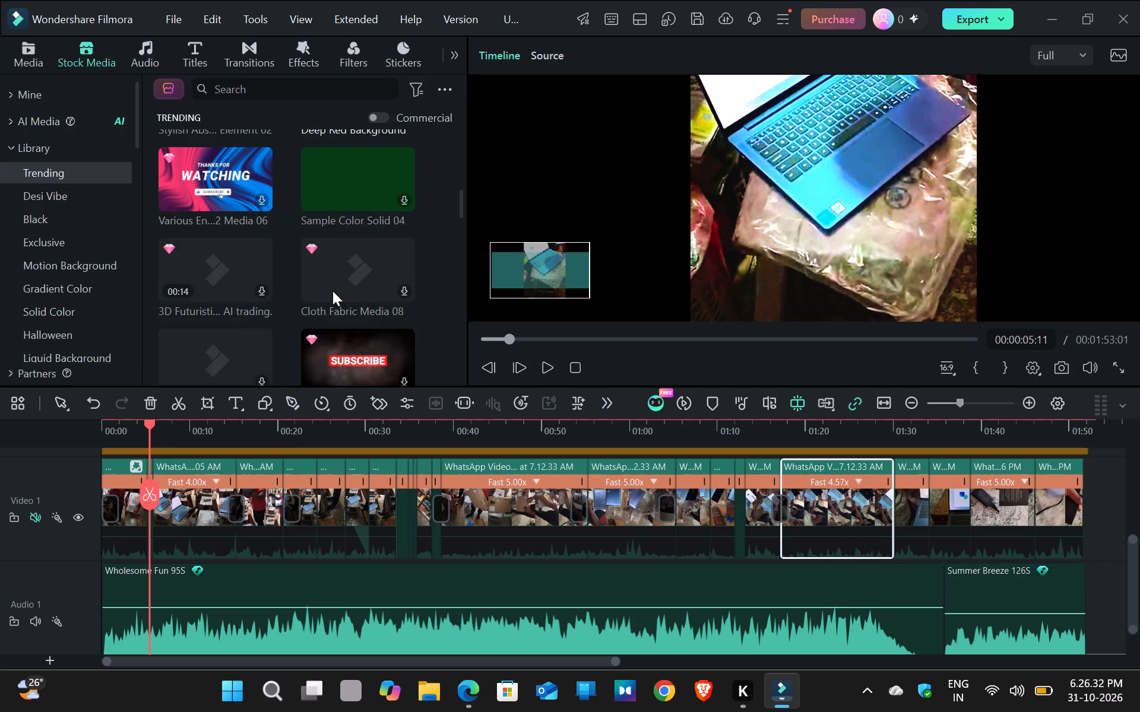
scroll(332, 291, "down", 3)
scroll(332, 291, "up", 3)
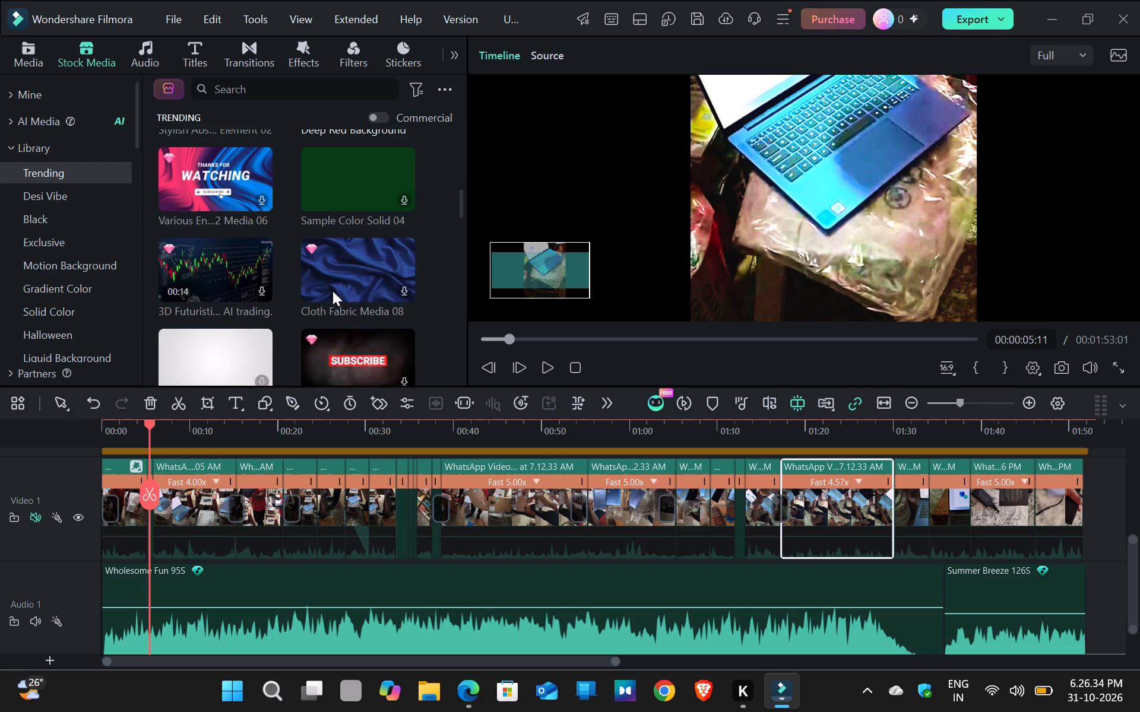
scroll(332, 291, "down", 1)
scroll(332, 291, "up", 12)
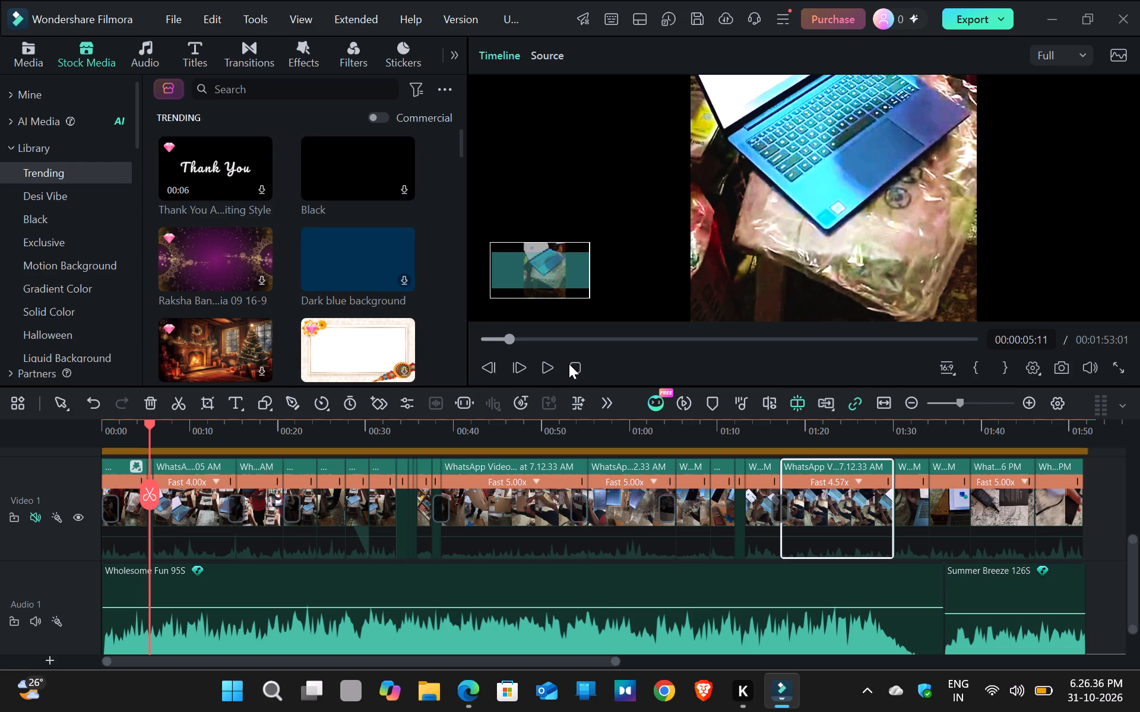
Replay the opening from the start of the timeline and pause at 00:00:01:16.
left_click(574, 367)
left_click(541, 363)
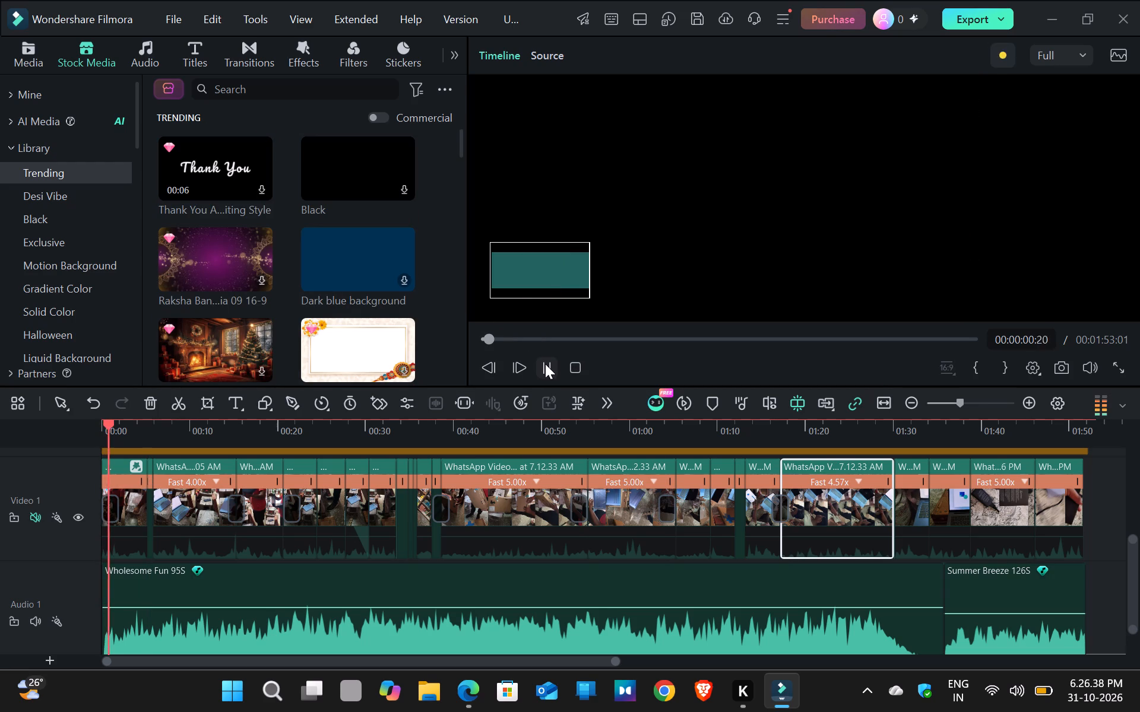
left_click(545, 364)
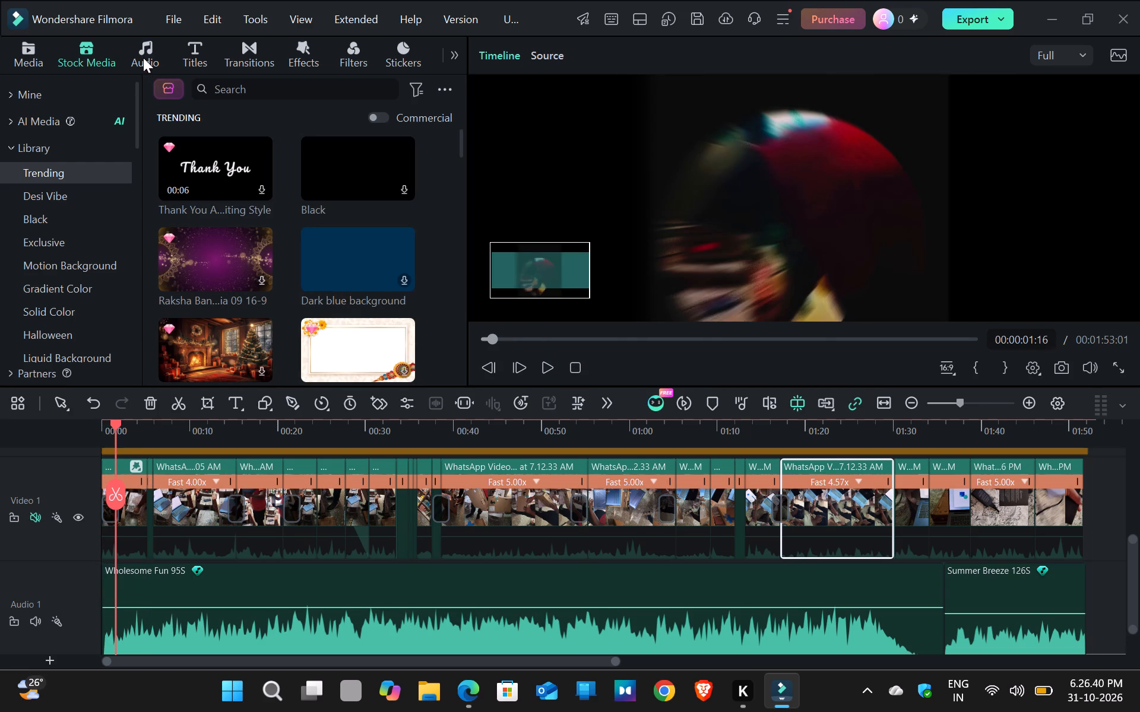
Open the audio library and look through its AI Audio categories.
left_click(144, 52)
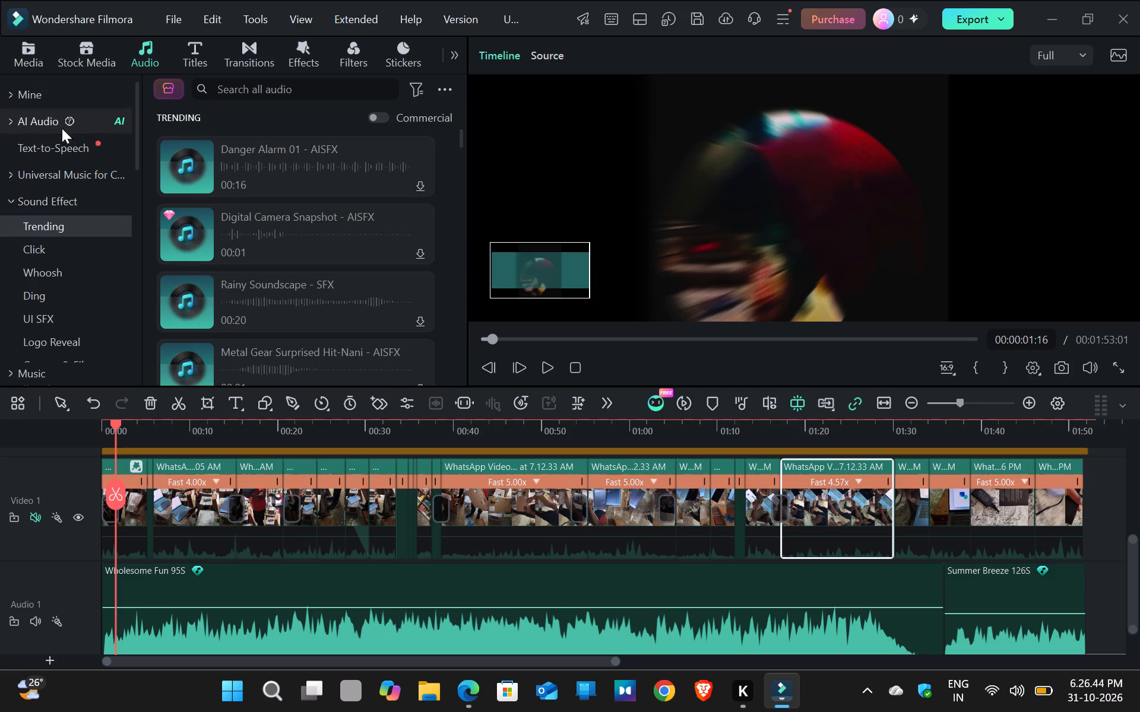
left_click(47, 116)
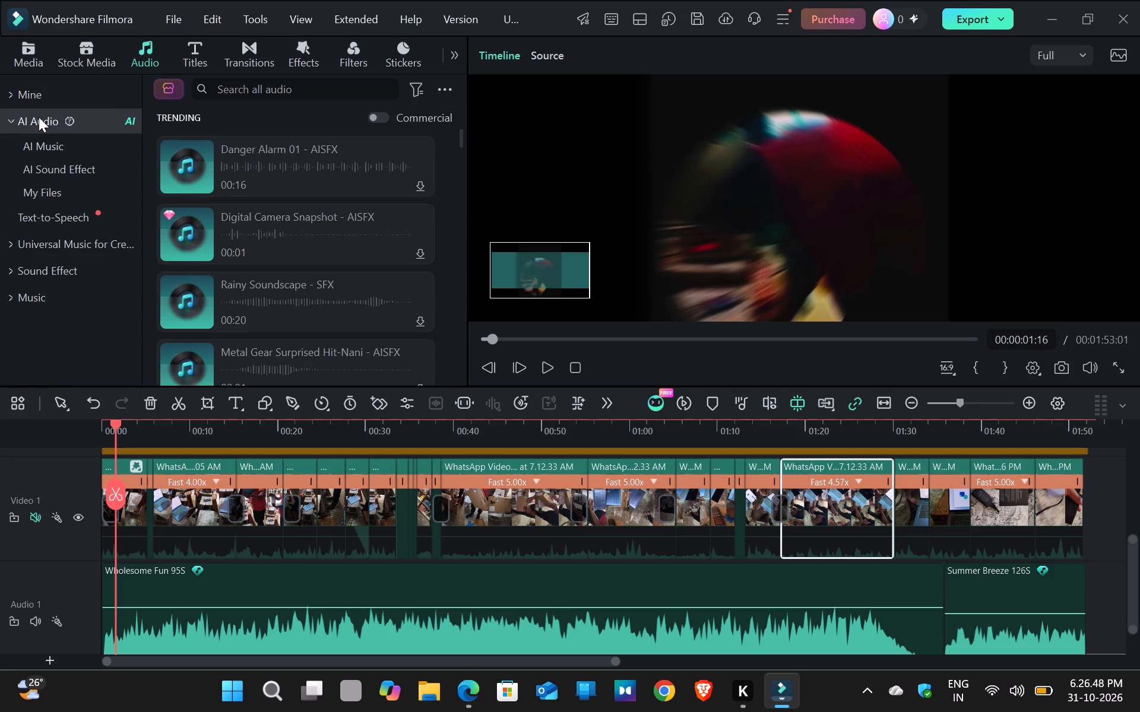
left_click(39, 117)
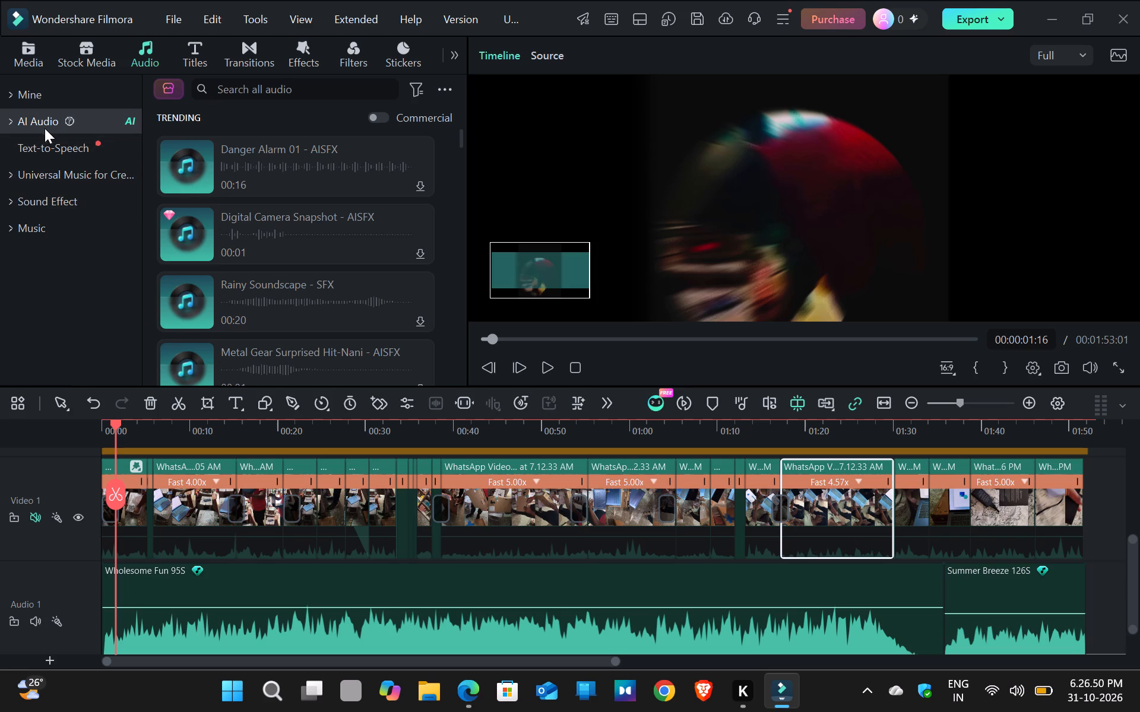
left_click(44, 126)
left_click(44, 126)
left_click(26, 122)
Open the Whoosh sound effects and audition the close-up flight effect, Whoosh Swoosh 01 and smoke wind Whoosh Swoosh 02.
left_click(46, 197)
scroll(58, 213, "down", 1)
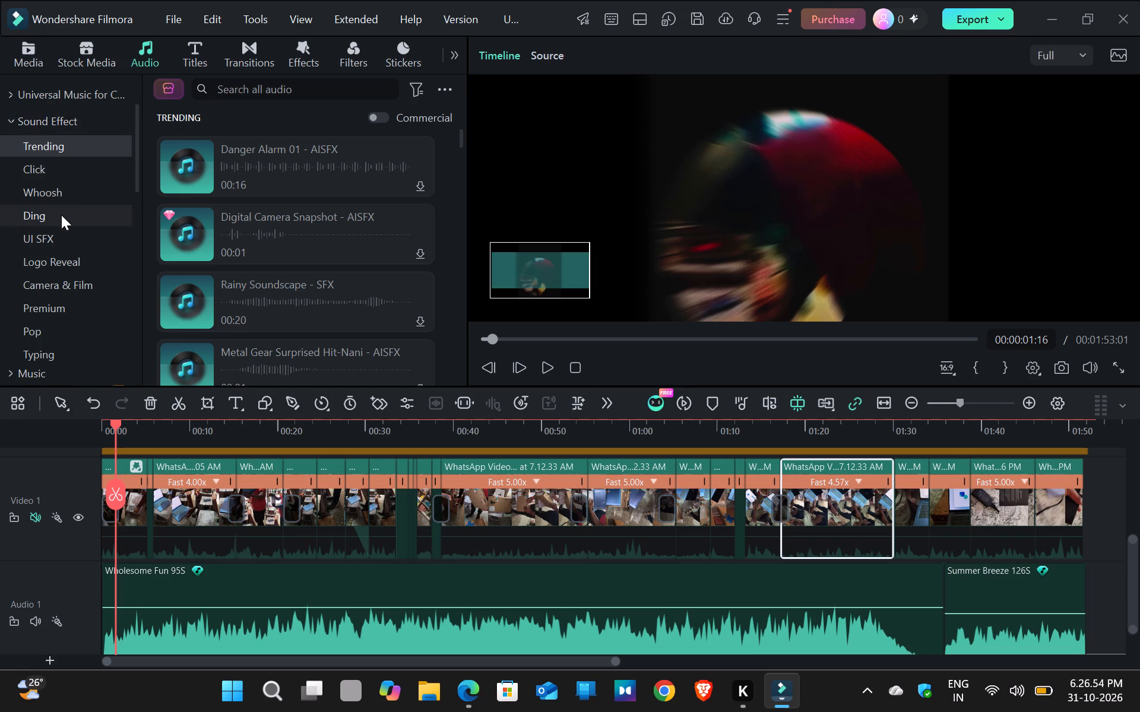
scroll(66, 212, "down", 1)
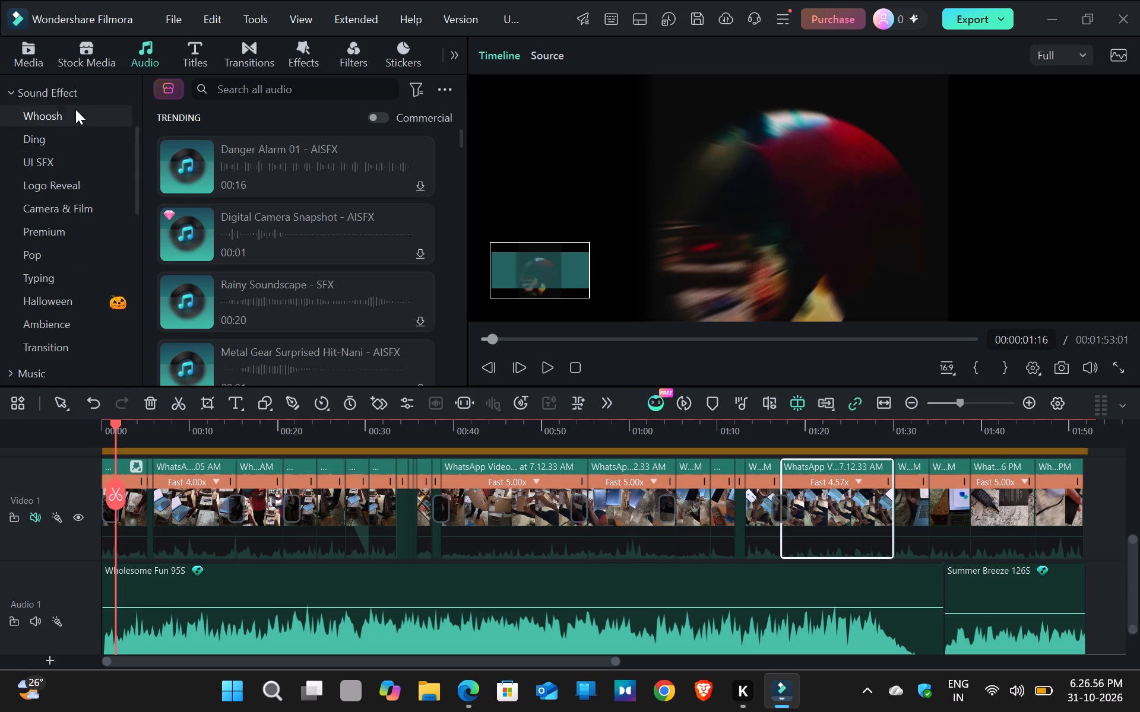
left_click(70, 126)
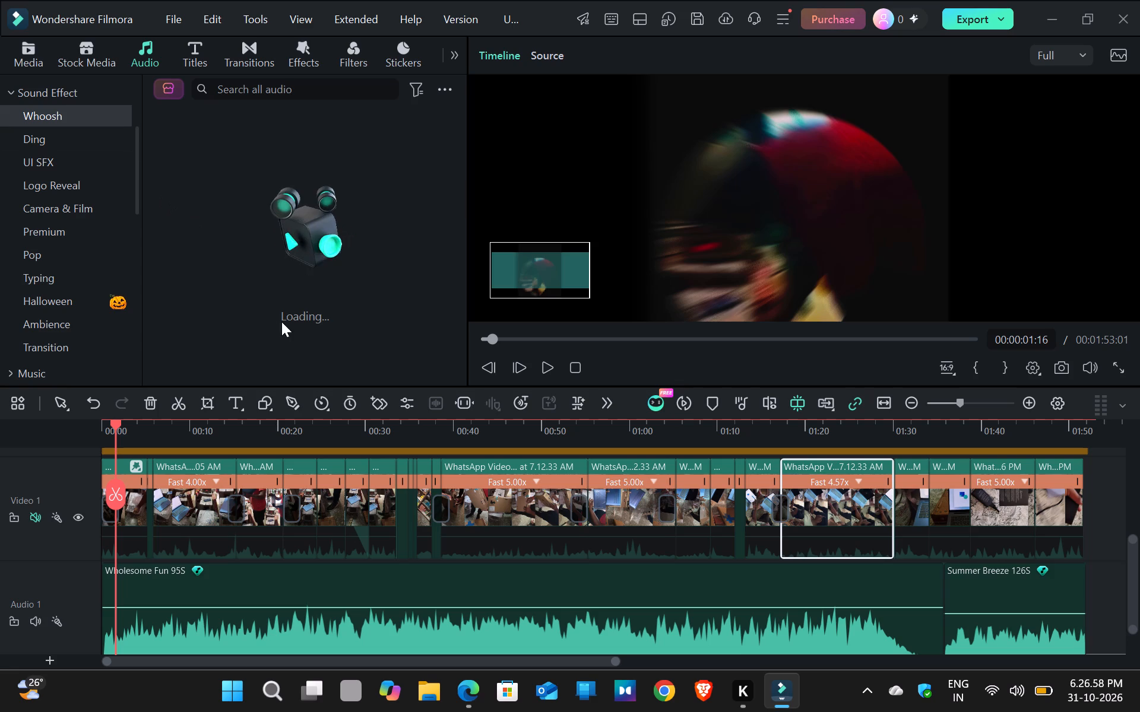
left_click(268, 164)
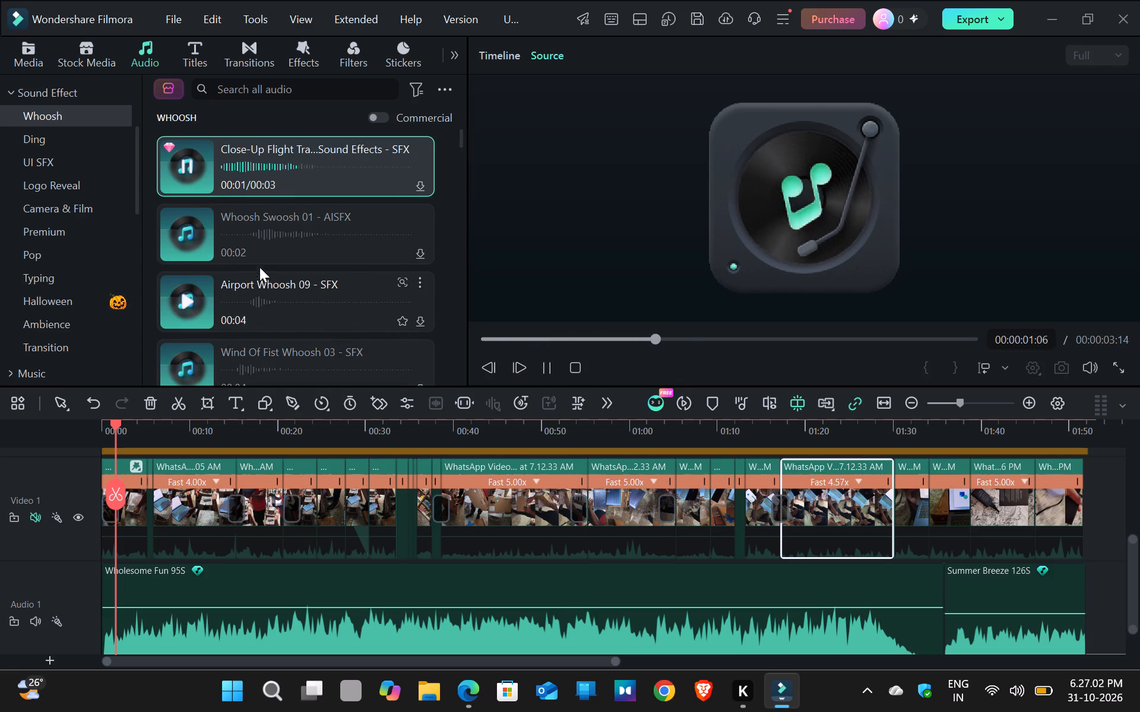
left_click(263, 244)
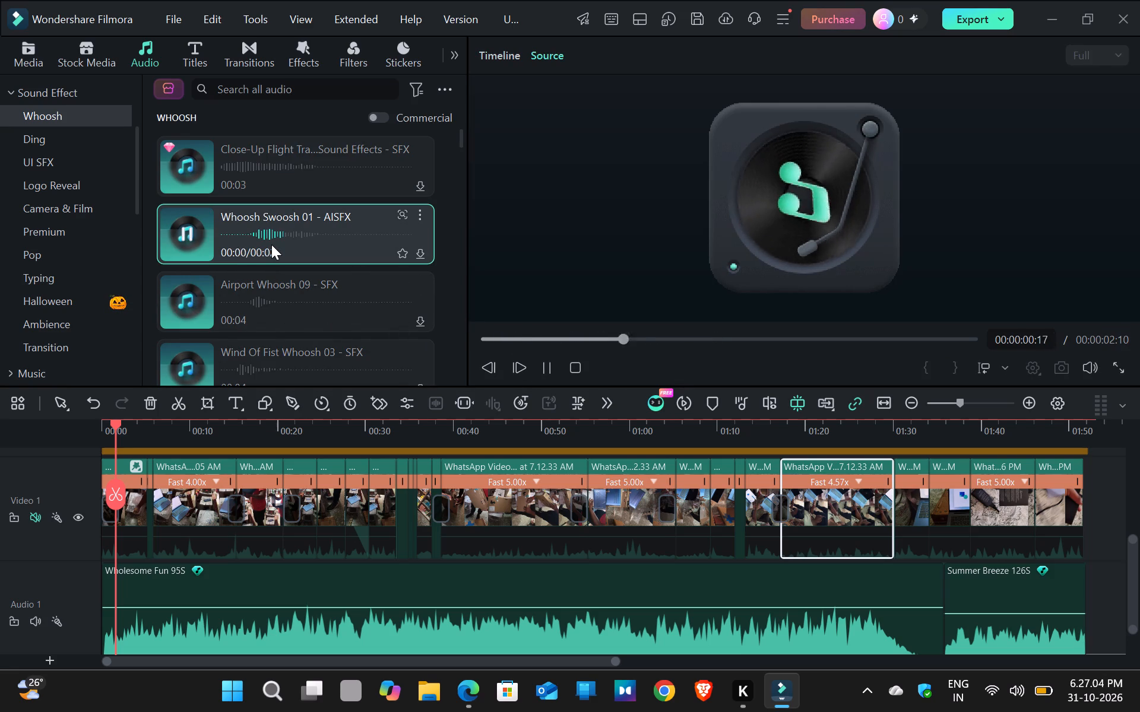
scroll(294, 244, "down", 4)
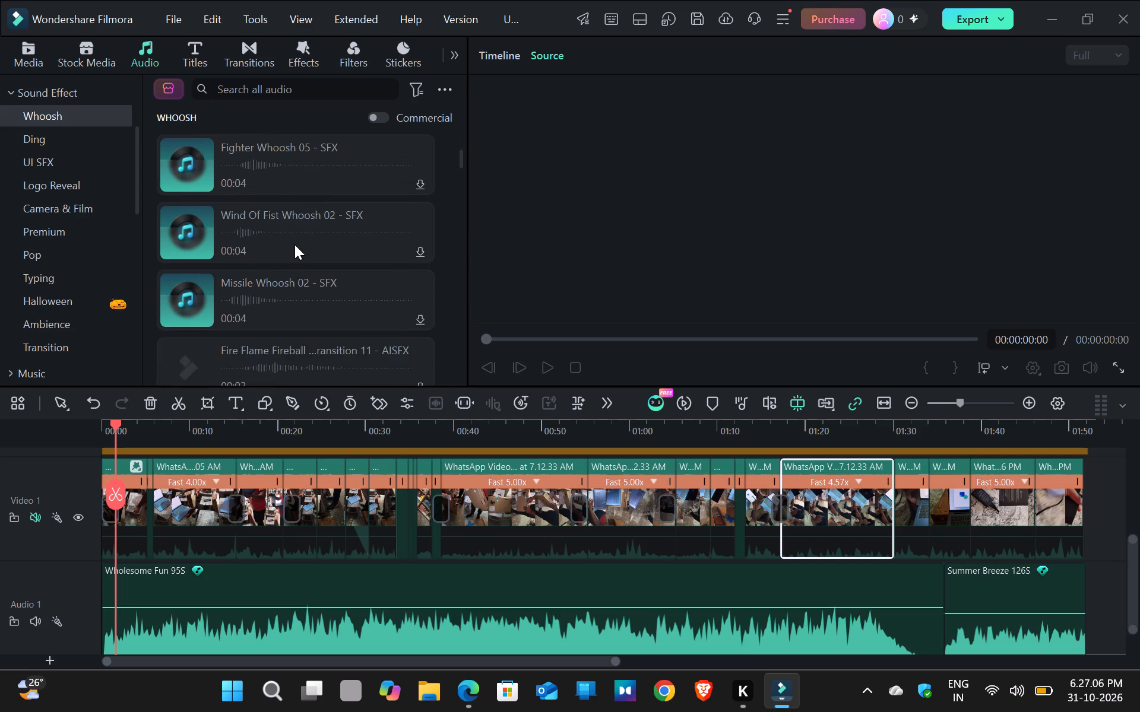
scroll(294, 244, "down", 1)
left_click(287, 192)
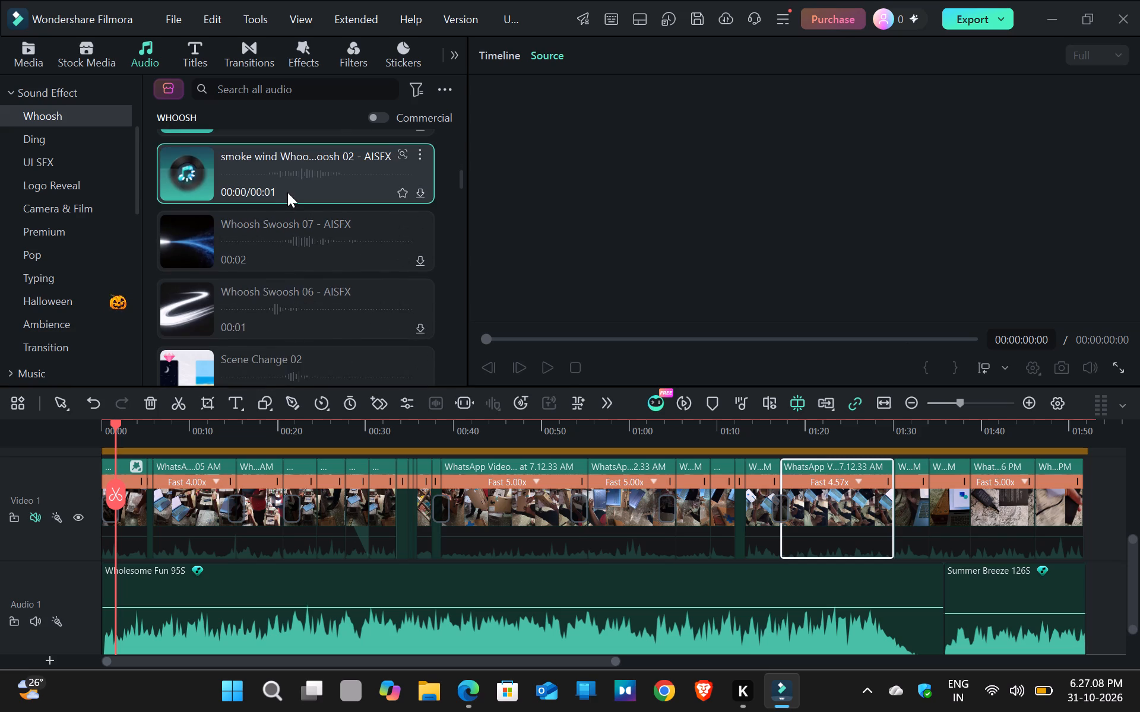
scroll(248, 245, "down", 3)
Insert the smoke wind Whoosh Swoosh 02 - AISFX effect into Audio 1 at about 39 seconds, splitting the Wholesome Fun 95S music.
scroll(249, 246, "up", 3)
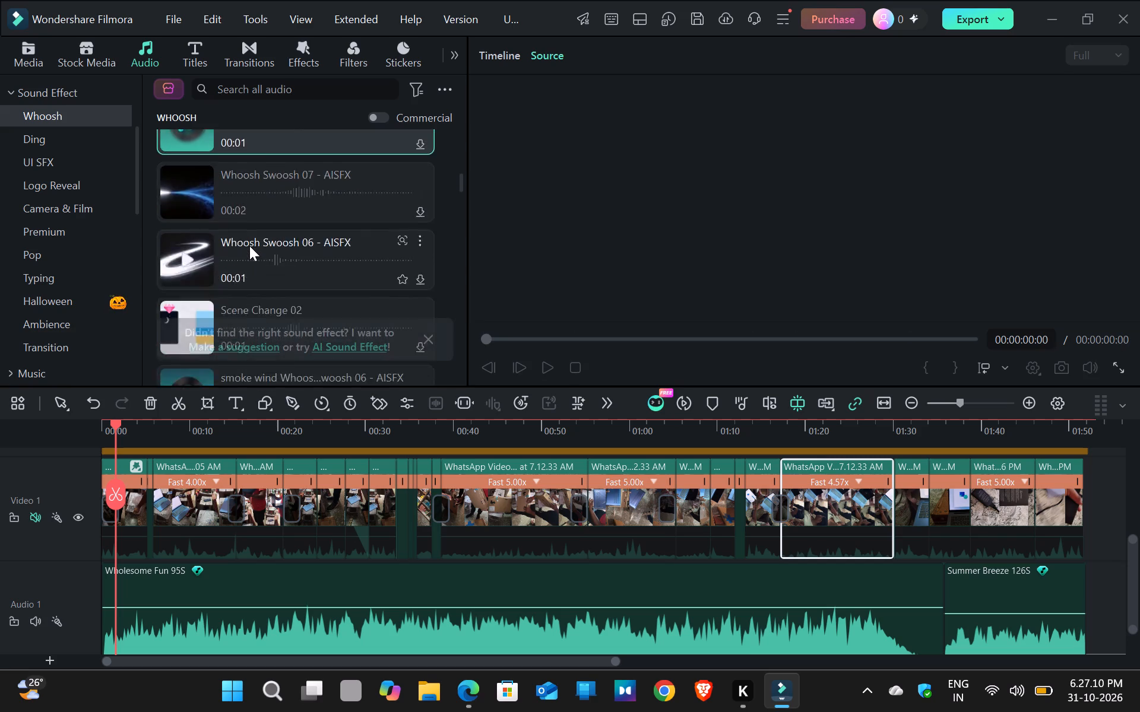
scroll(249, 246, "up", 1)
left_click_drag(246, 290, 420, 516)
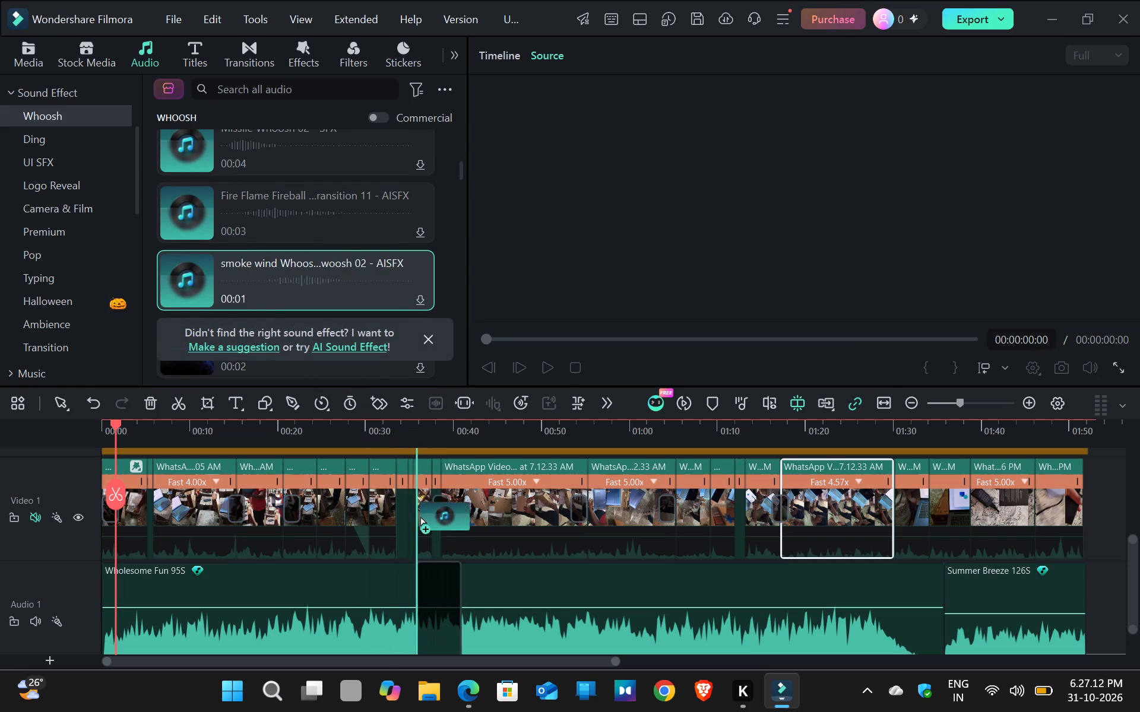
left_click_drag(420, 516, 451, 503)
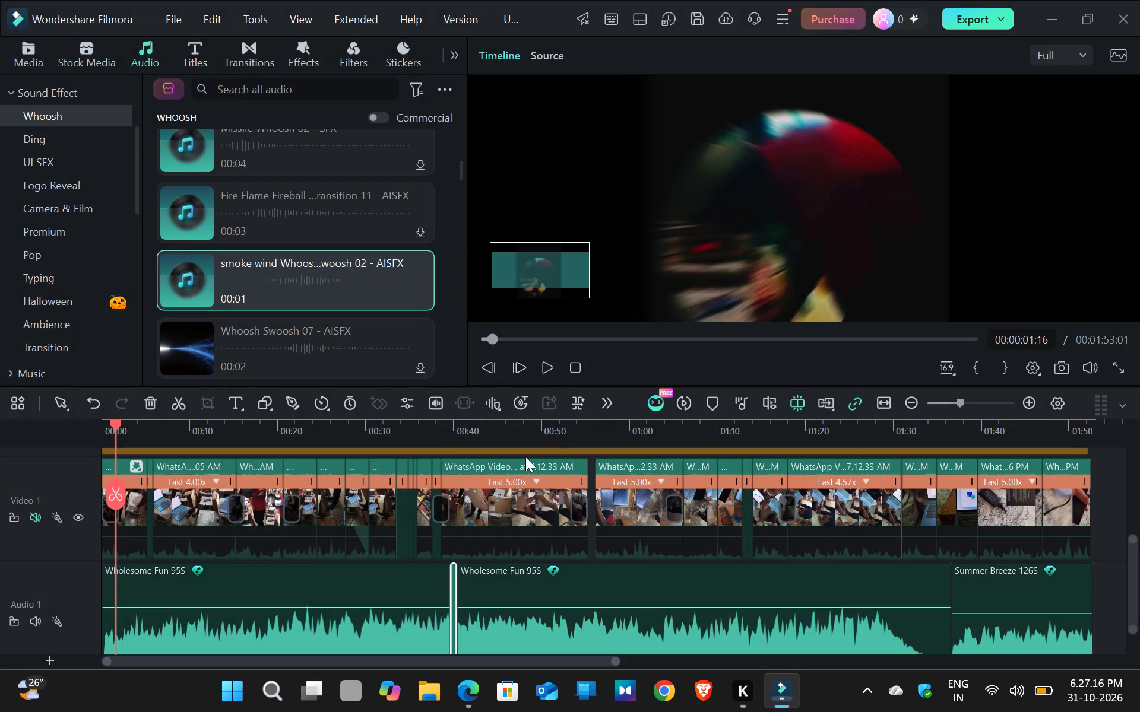
Play the edit and skip through it to hear the inserted whoosh at about 39 seconds.
left_click(537, 362)
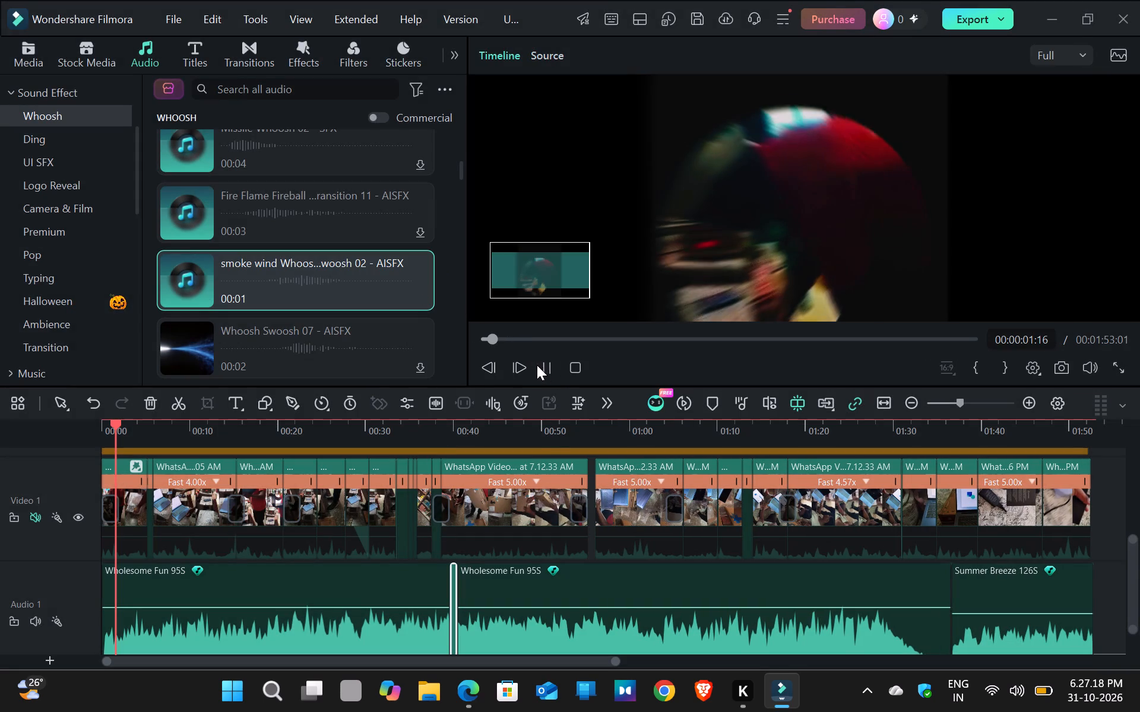
left_click(550, 342)
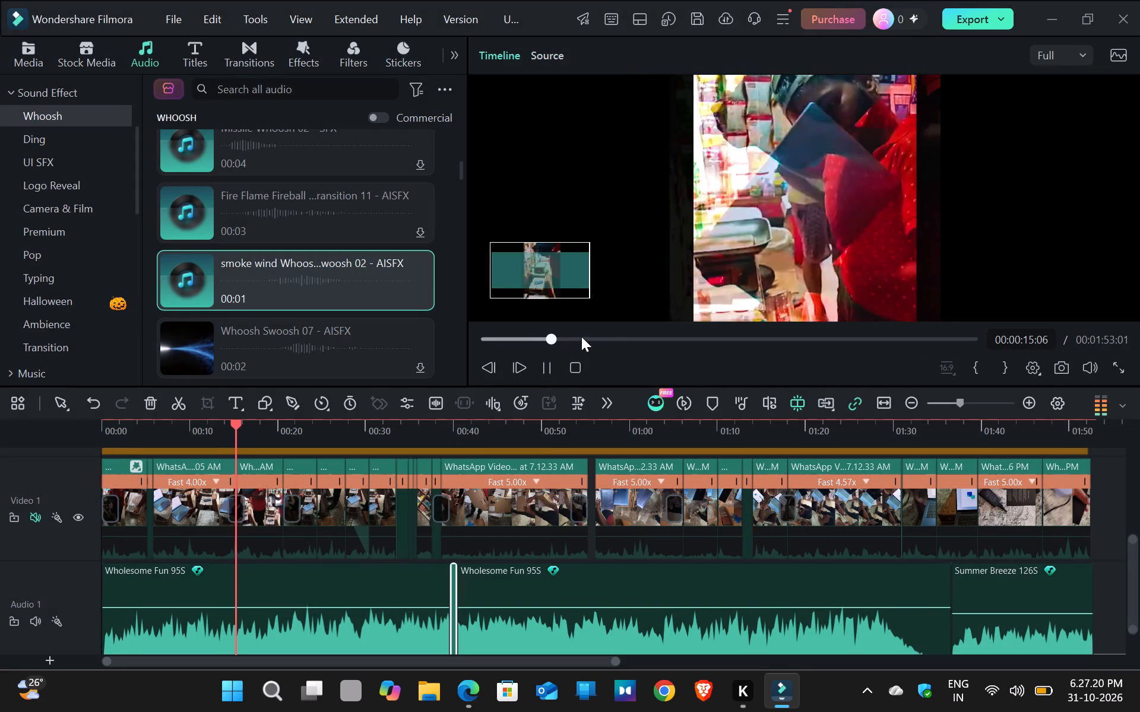
left_click(602, 338)
left_click(634, 335)
left_click(686, 336)
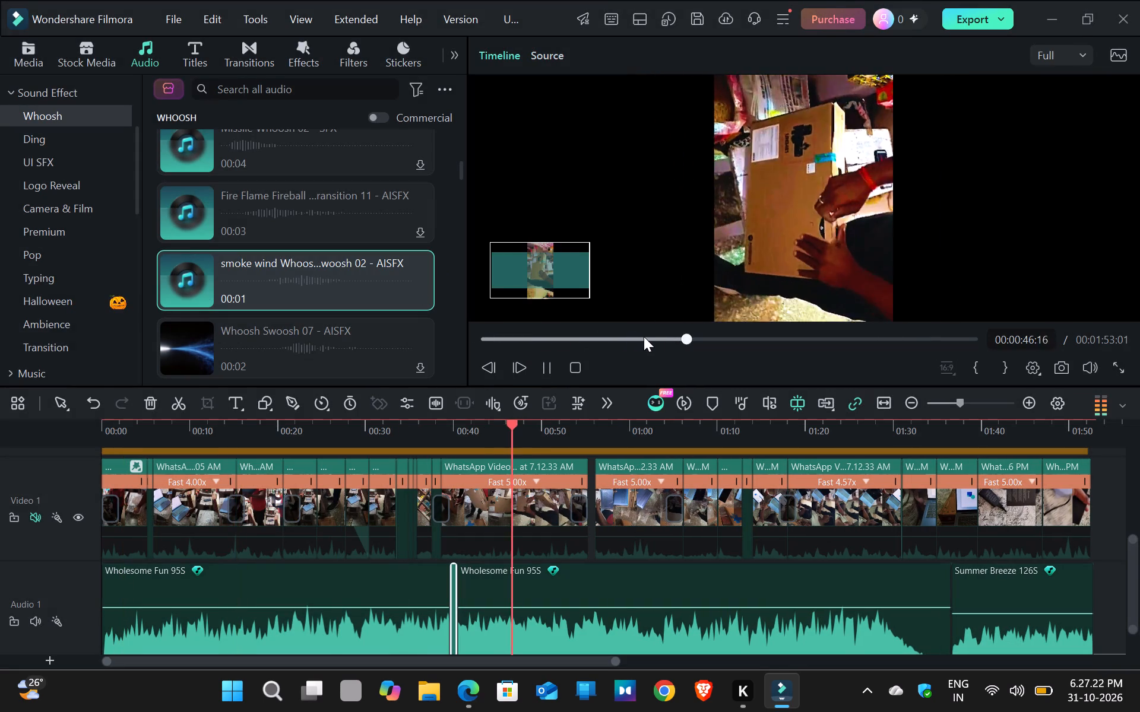
left_click(642, 336)
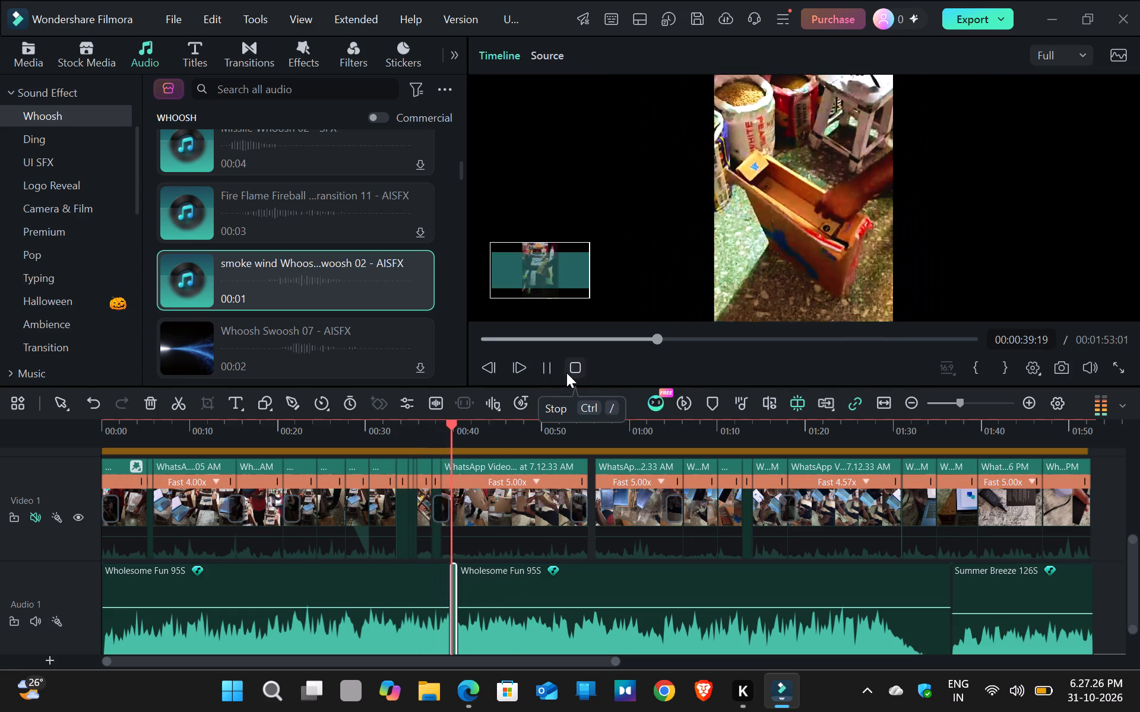
Open the inserted whoosh clip's audio settings, replay its surroundings, close the settings and pause playback.
left_click(454, 580)
left_click_drag(454, 580, 445, 580)
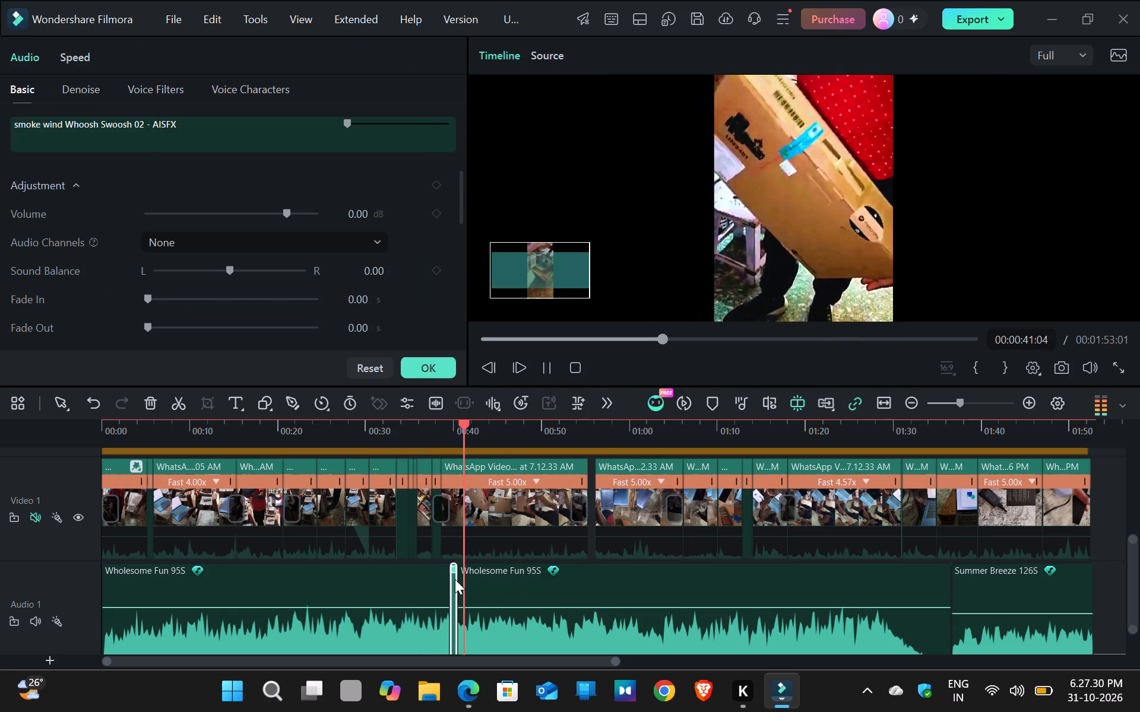
left_click(452, 580)
left_click(452, 580)
double_click(452, 577)
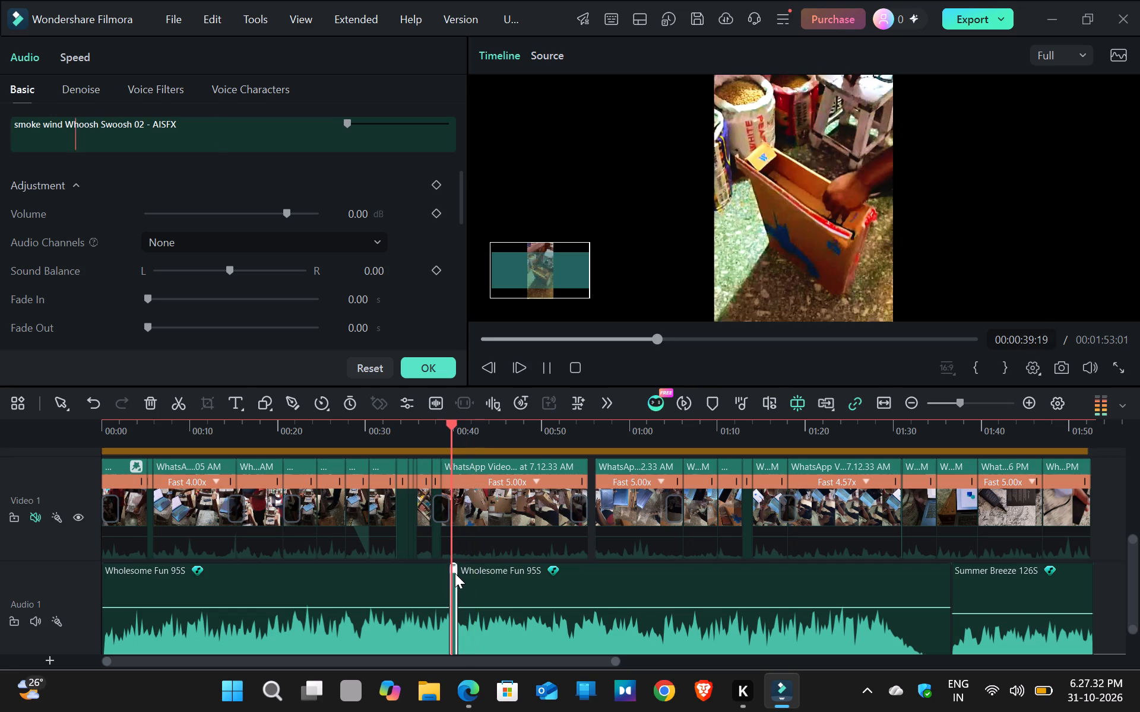
left_click(450, 581)
left_click(413, 361)
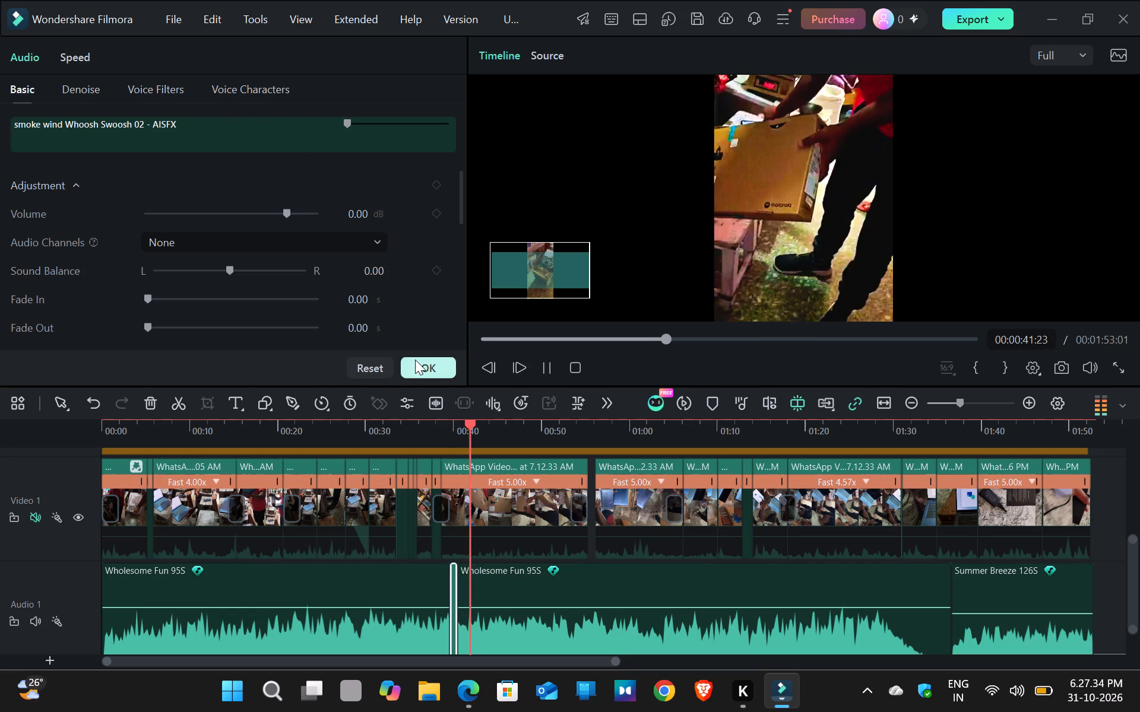
left_click(551, 367)
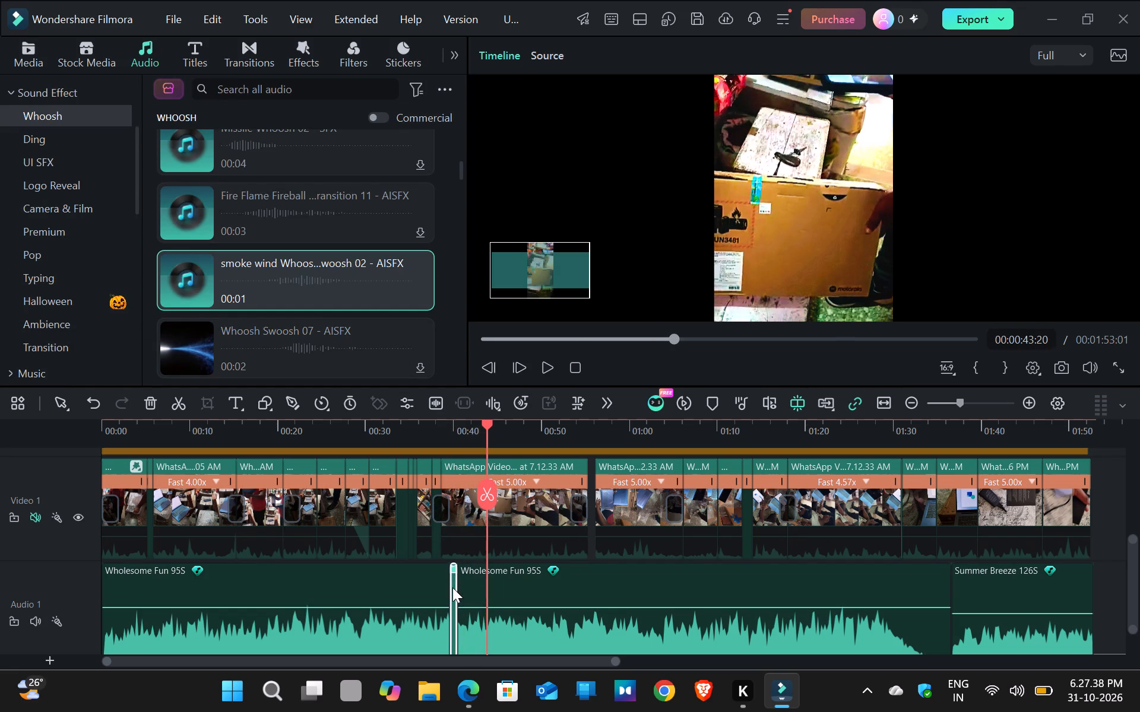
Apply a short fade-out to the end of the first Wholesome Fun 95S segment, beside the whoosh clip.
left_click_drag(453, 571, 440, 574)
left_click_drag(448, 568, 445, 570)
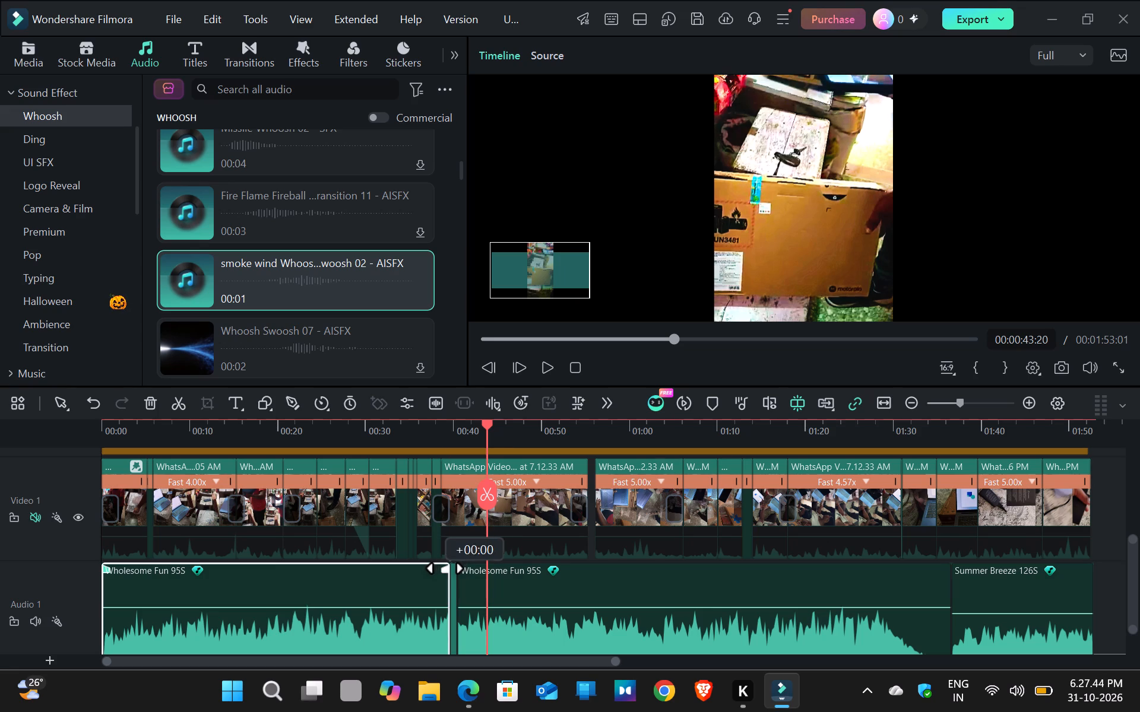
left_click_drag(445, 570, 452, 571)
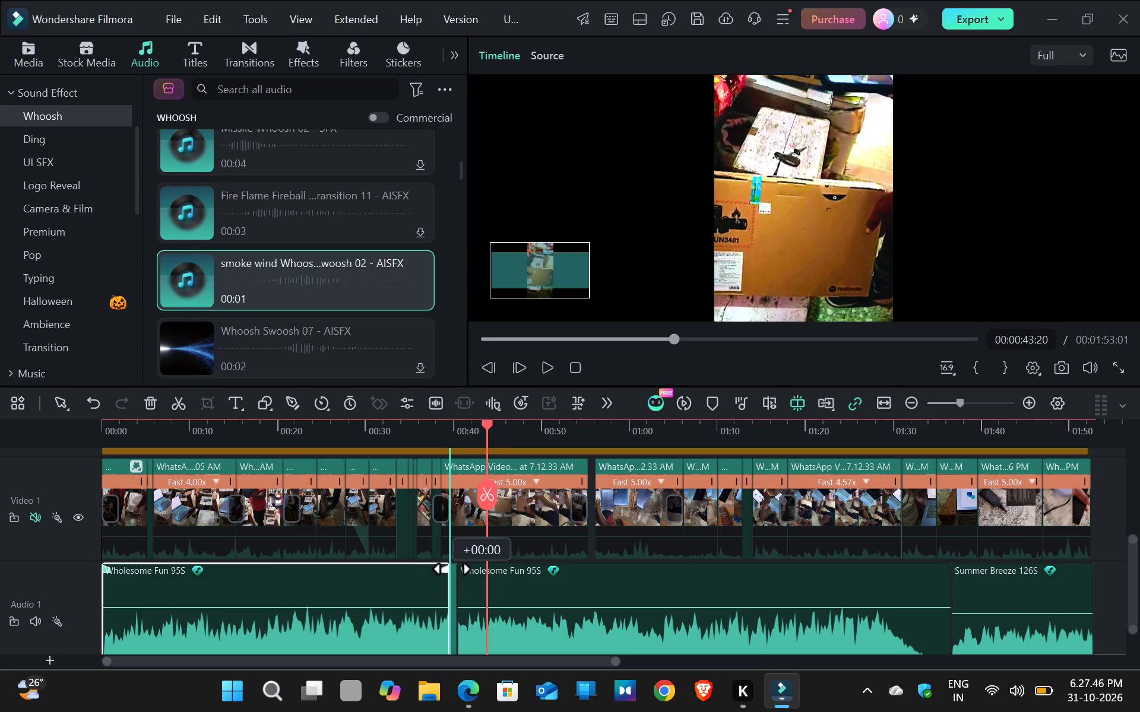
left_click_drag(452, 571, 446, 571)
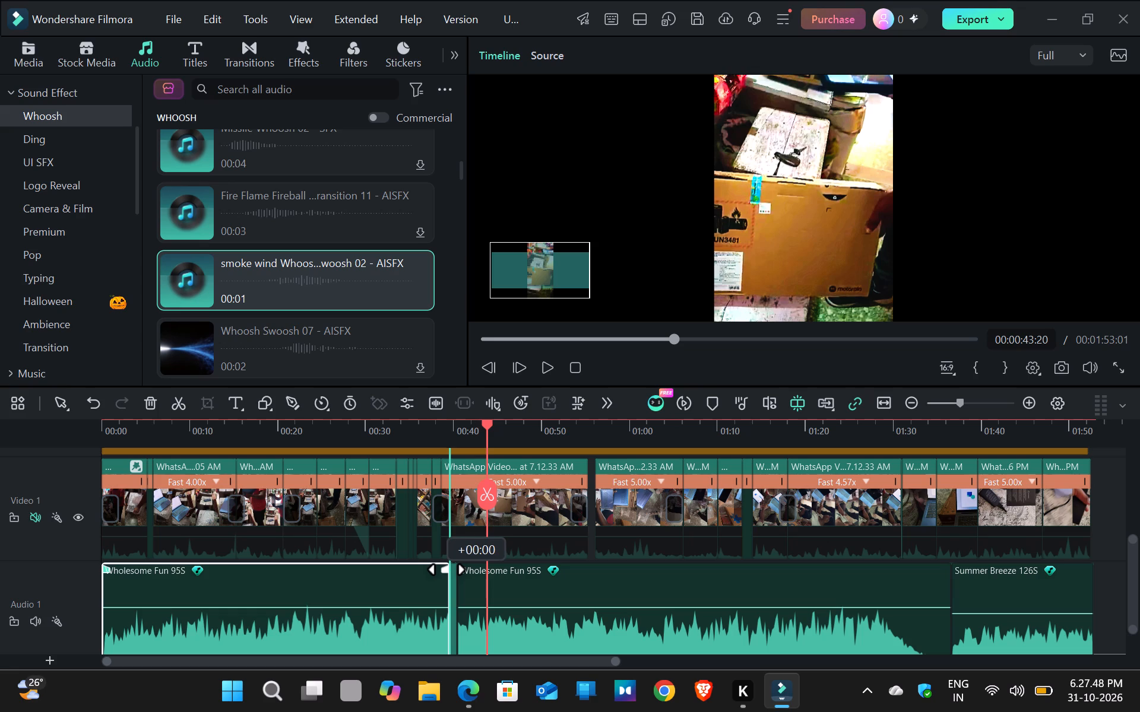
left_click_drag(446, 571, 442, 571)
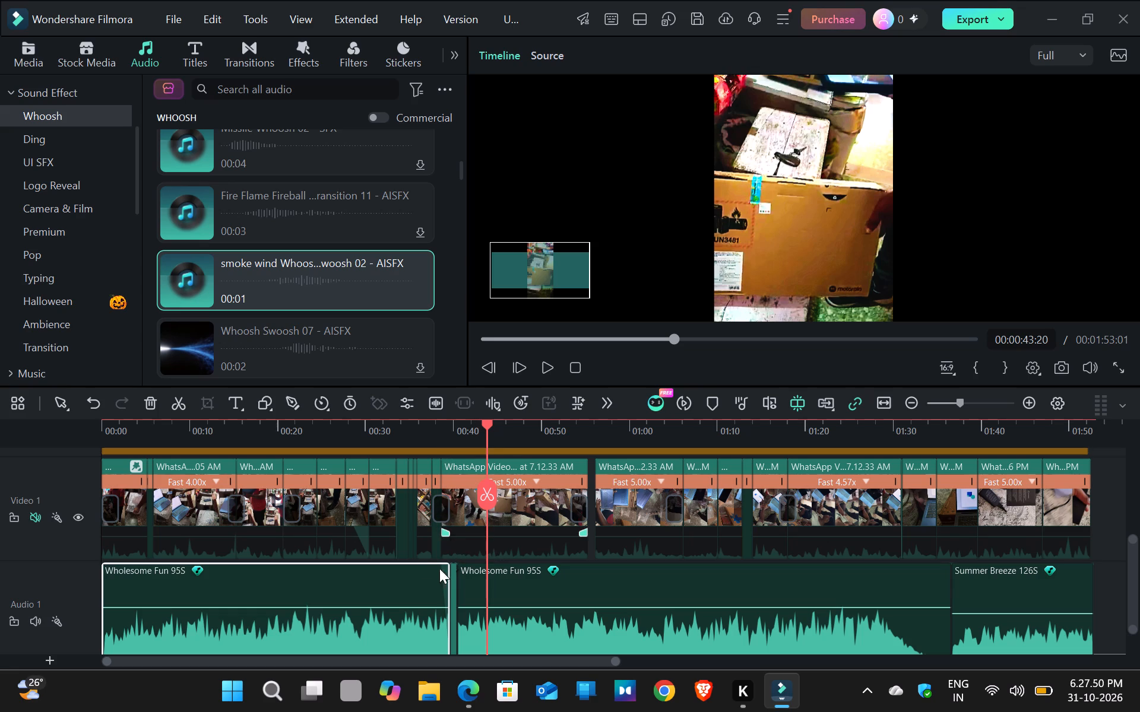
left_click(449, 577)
Replay the passage around the inserted whoosh and pause at 00:00:42:05.
left_click(539, 371)
left_click(426, 430)
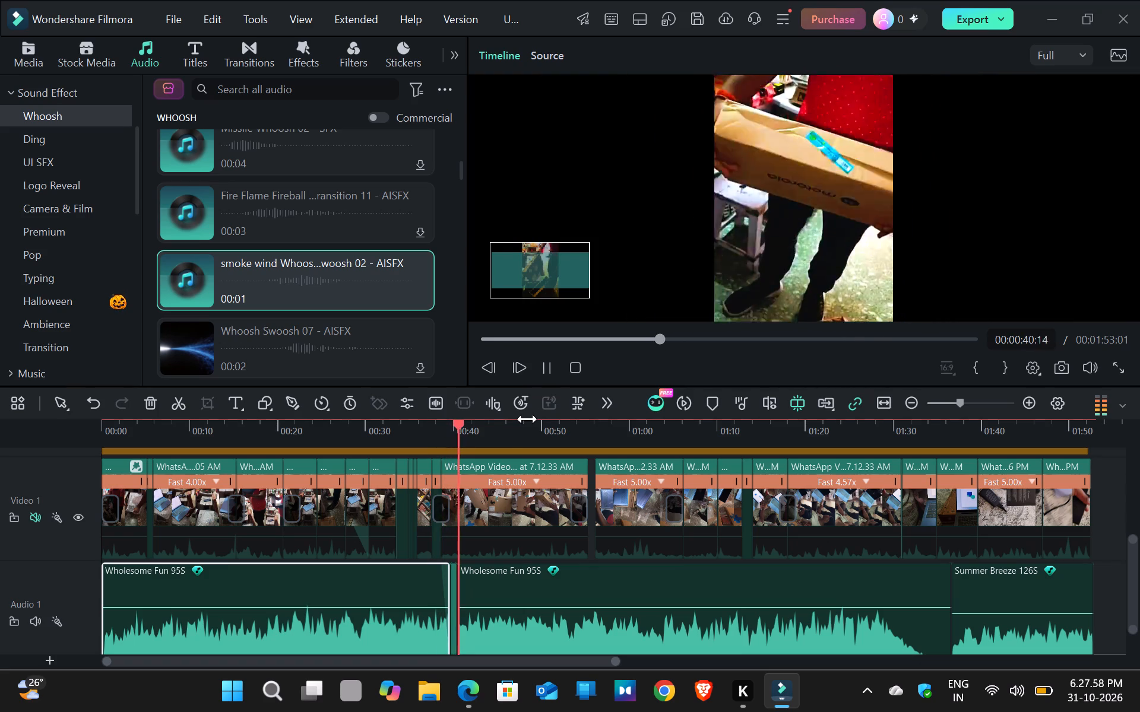
left_click(547, 372)
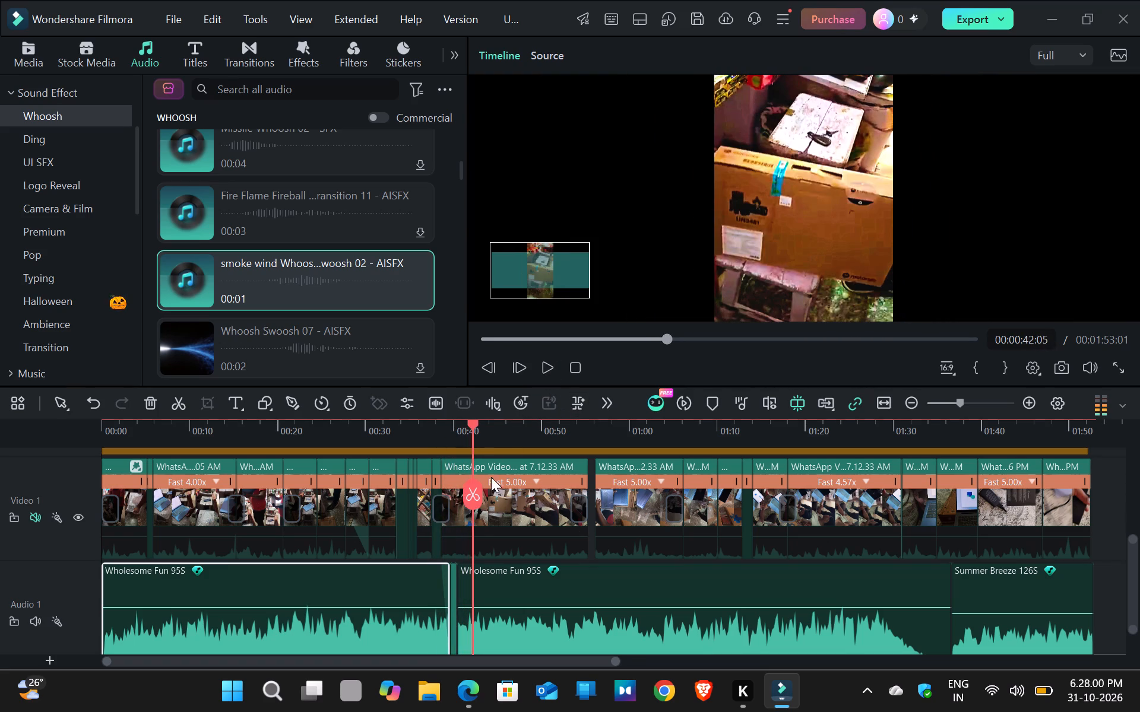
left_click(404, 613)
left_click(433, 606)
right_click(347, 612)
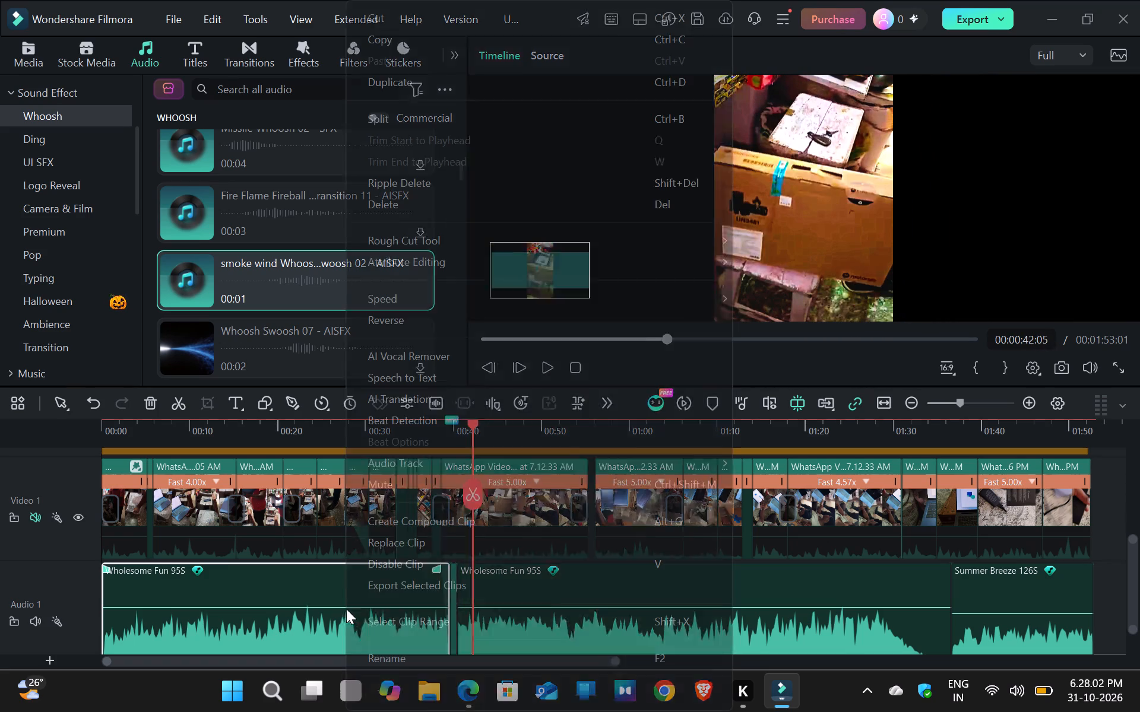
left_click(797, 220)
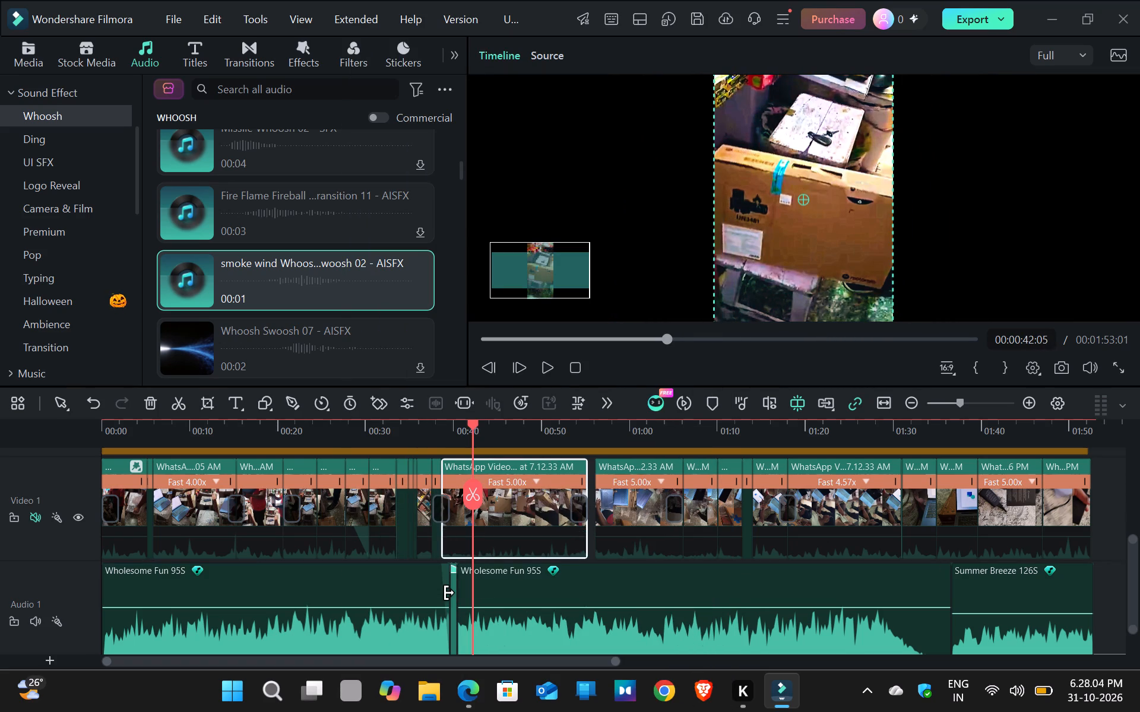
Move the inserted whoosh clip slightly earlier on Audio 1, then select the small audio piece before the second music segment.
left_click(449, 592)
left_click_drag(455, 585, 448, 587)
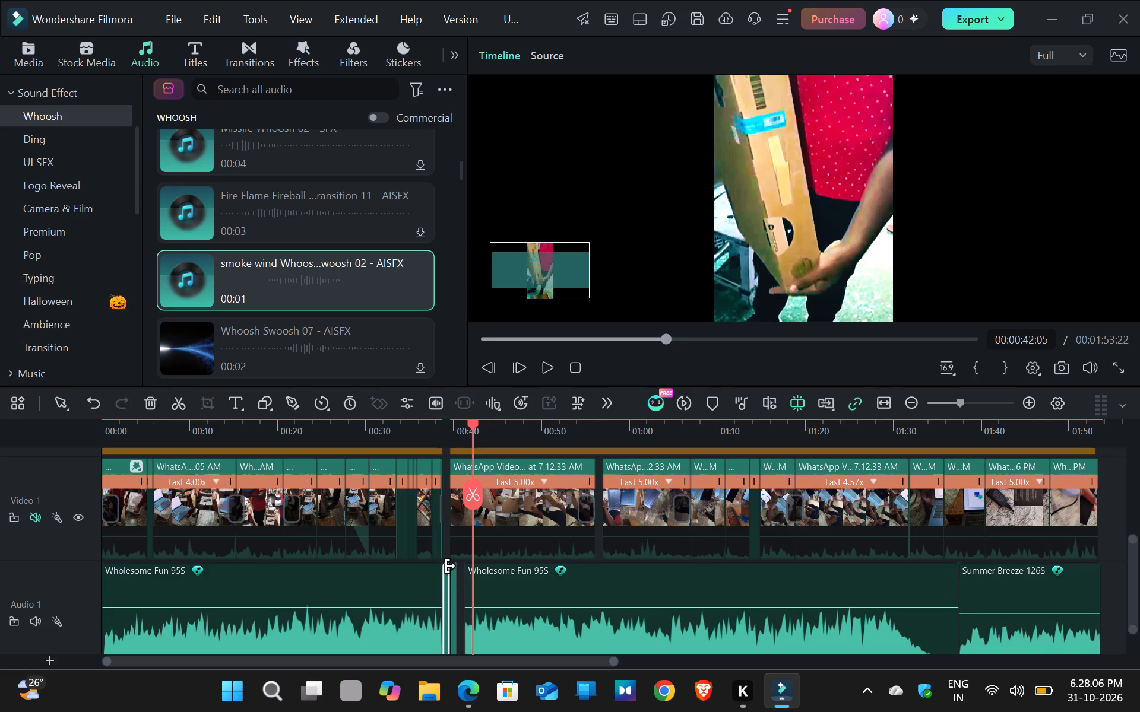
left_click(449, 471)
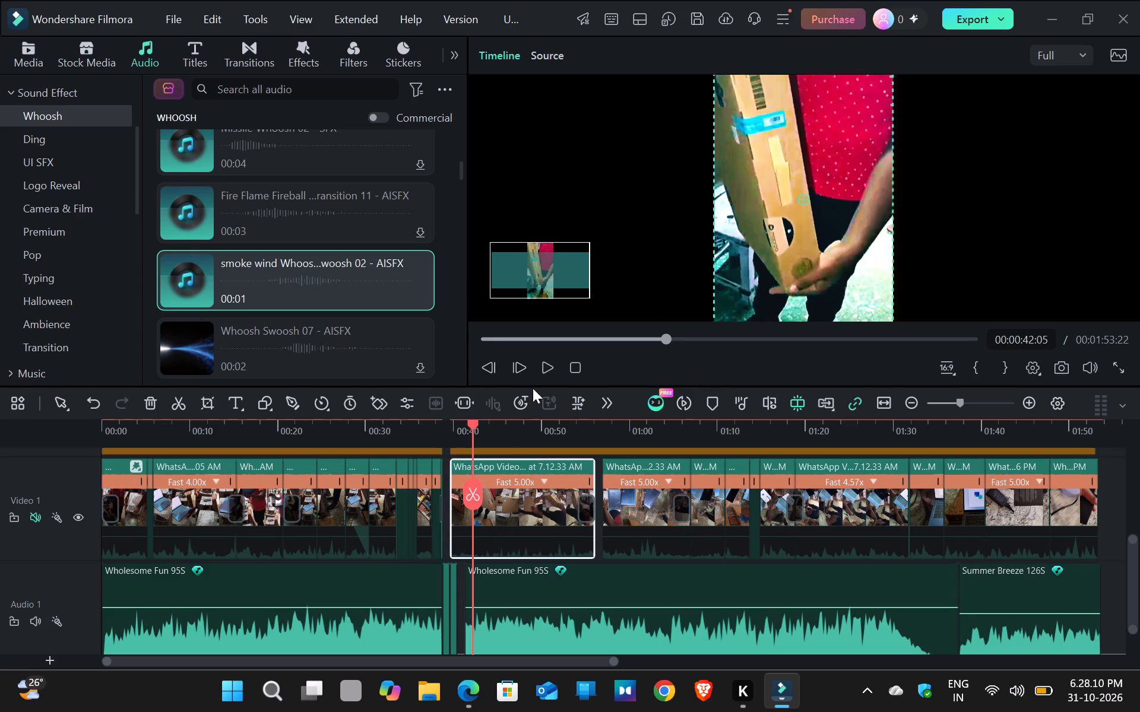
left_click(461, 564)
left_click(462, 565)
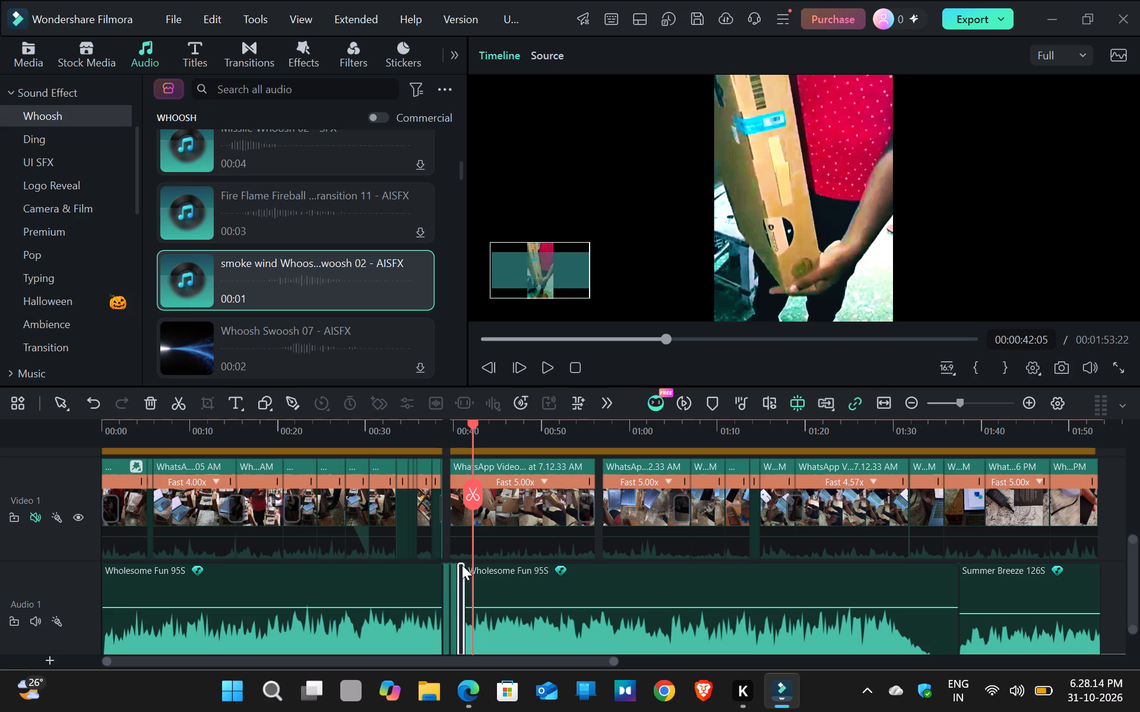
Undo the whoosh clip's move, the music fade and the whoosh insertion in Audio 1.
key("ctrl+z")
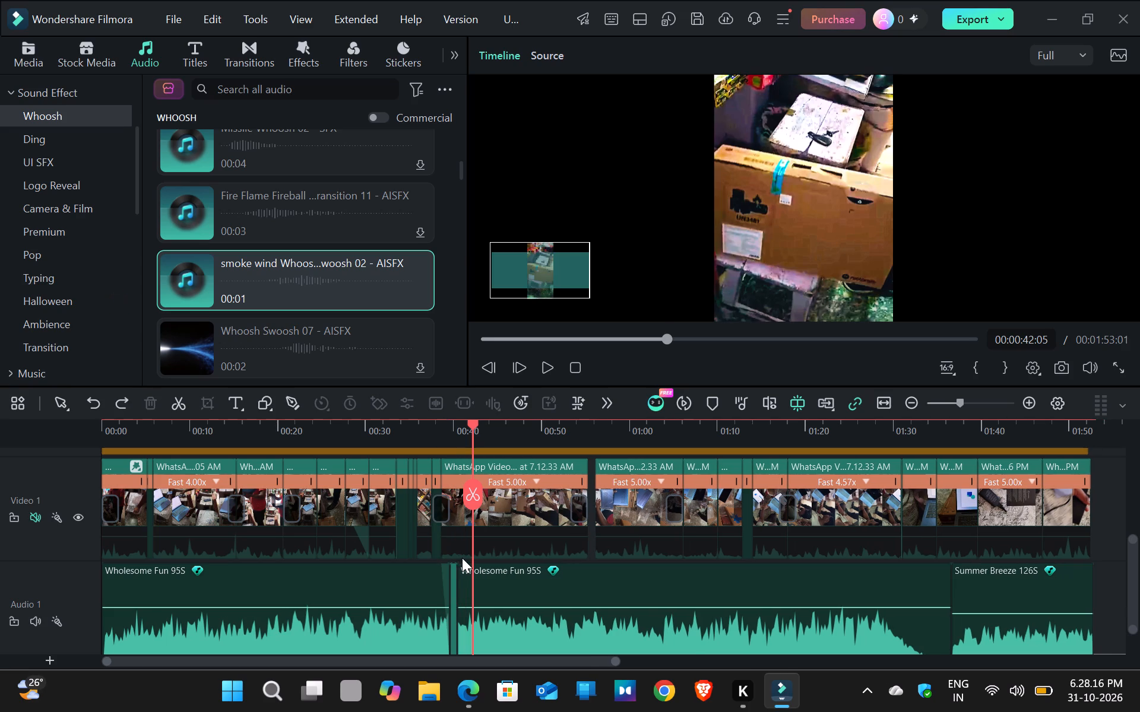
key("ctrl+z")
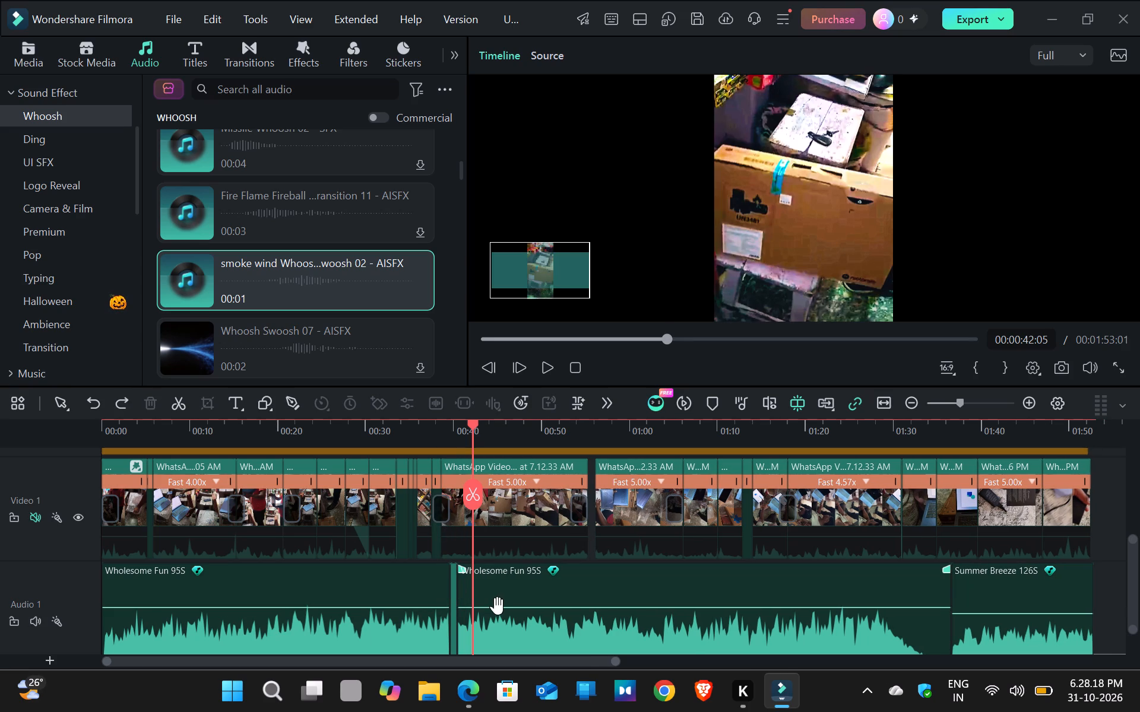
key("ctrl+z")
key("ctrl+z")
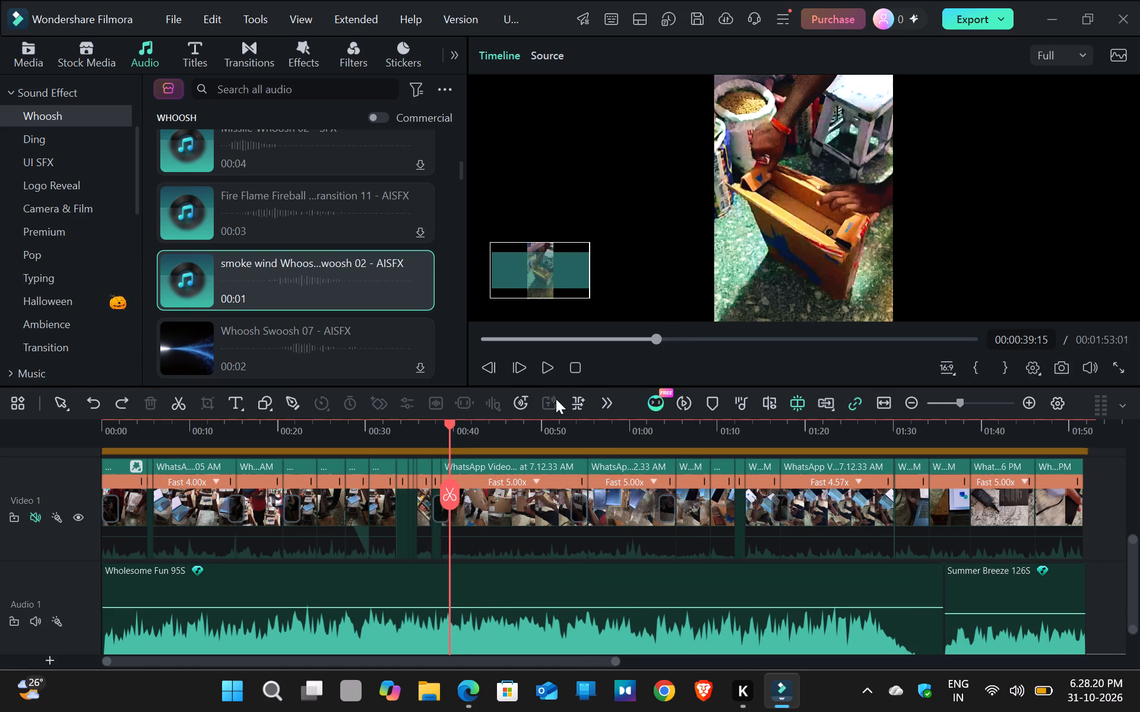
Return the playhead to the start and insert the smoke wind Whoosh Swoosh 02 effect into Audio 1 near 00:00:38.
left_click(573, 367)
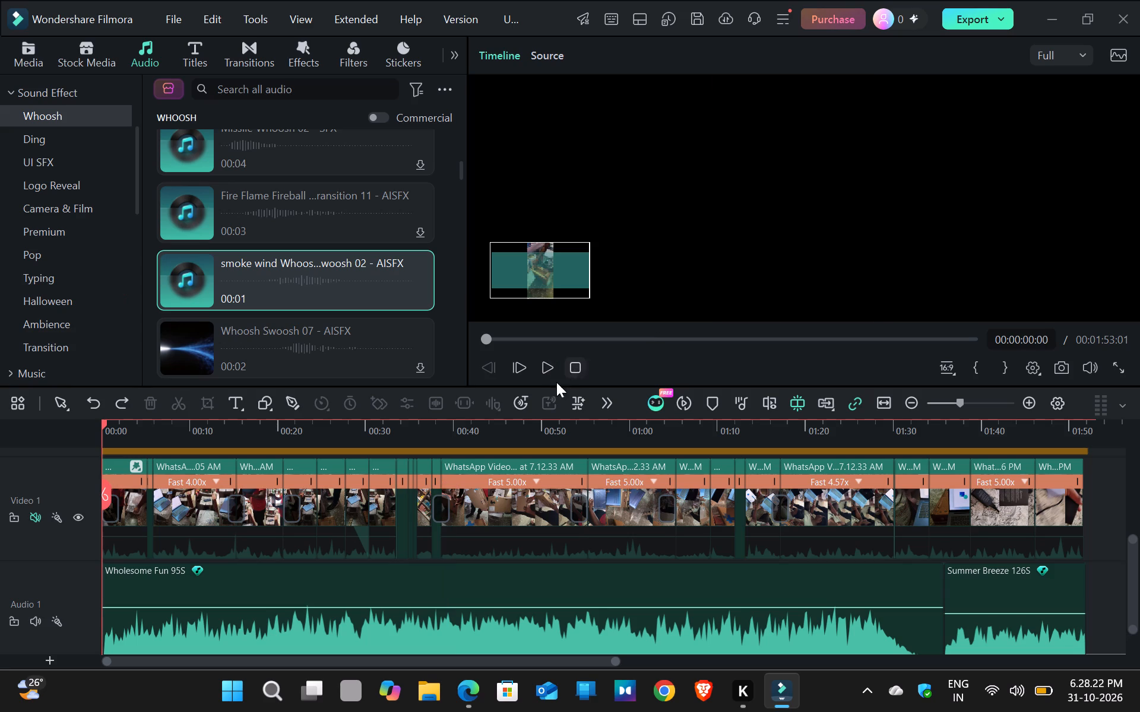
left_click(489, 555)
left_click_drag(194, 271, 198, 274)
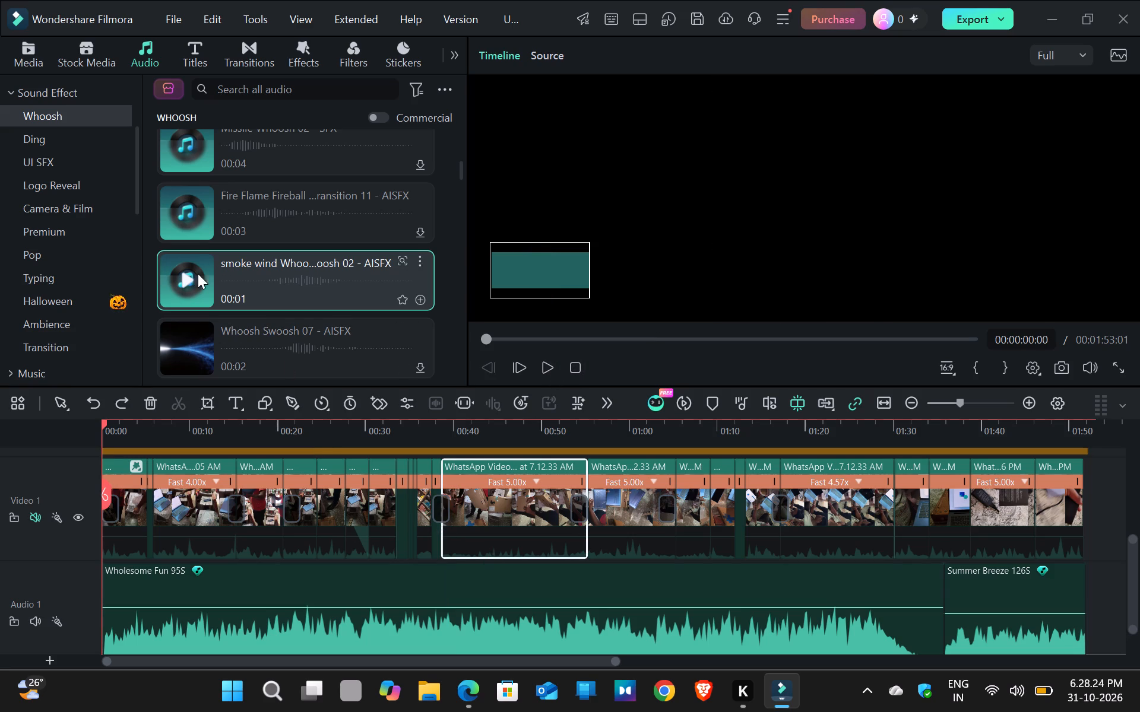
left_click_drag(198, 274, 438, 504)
Play the passage around the inserted whoosh and pause at 00:00:42:13.
left_click(524, 371)
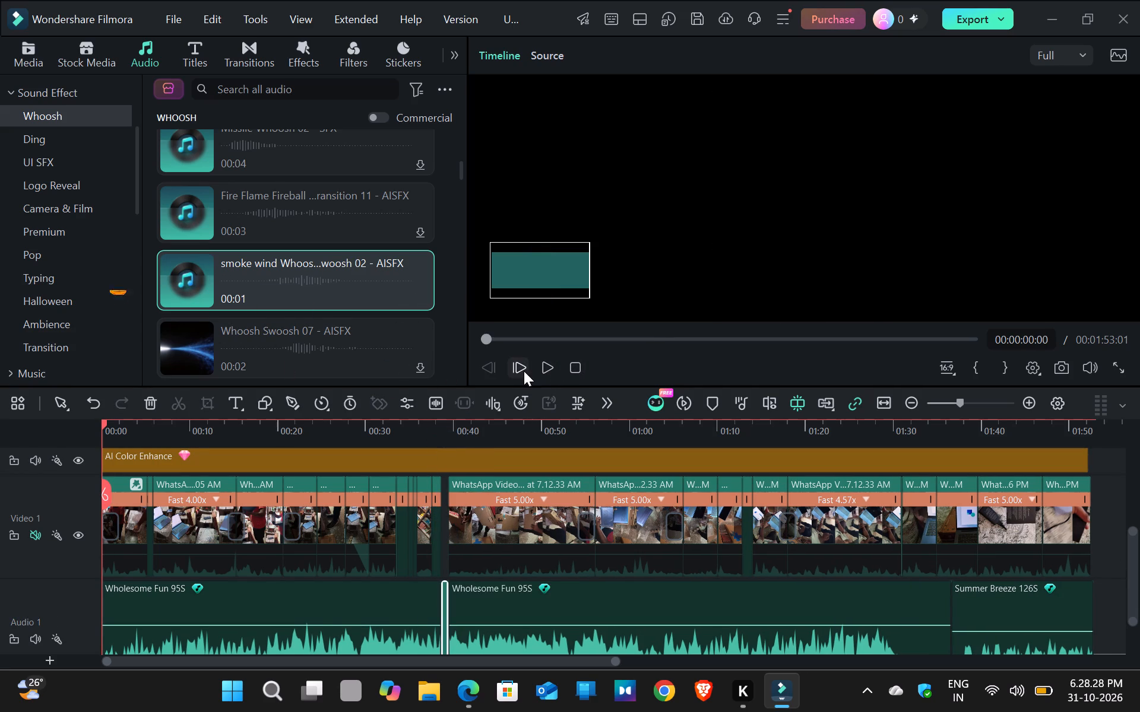
left_click(543, 371)
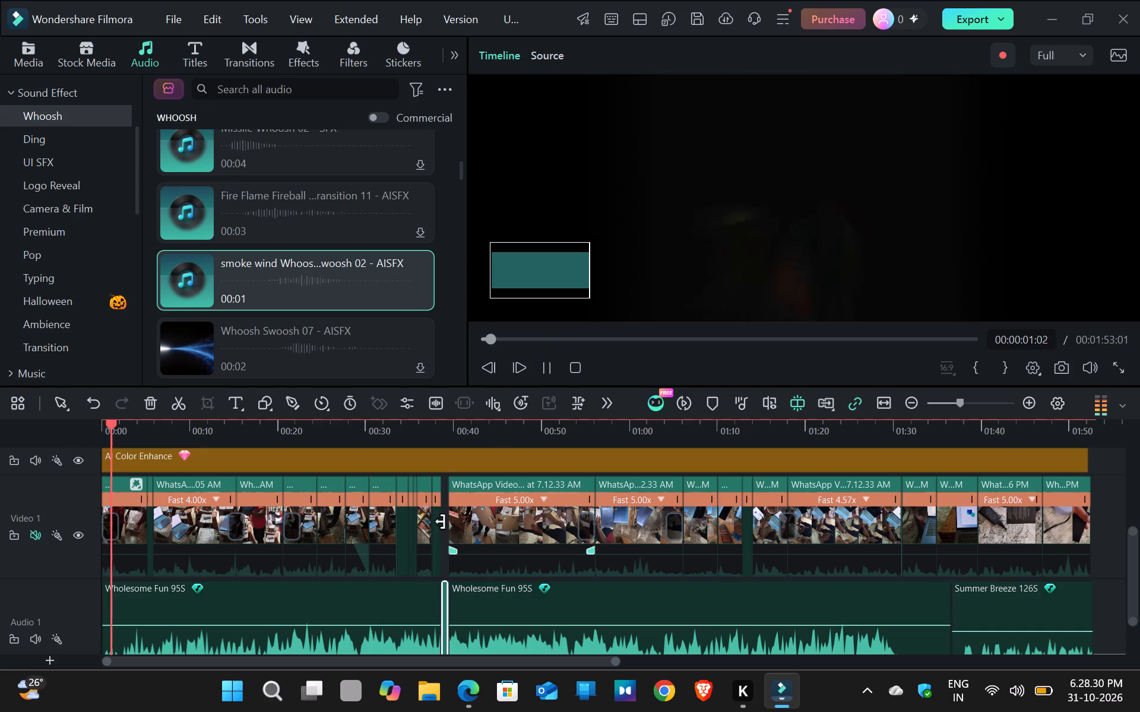
left_click(439, 428)
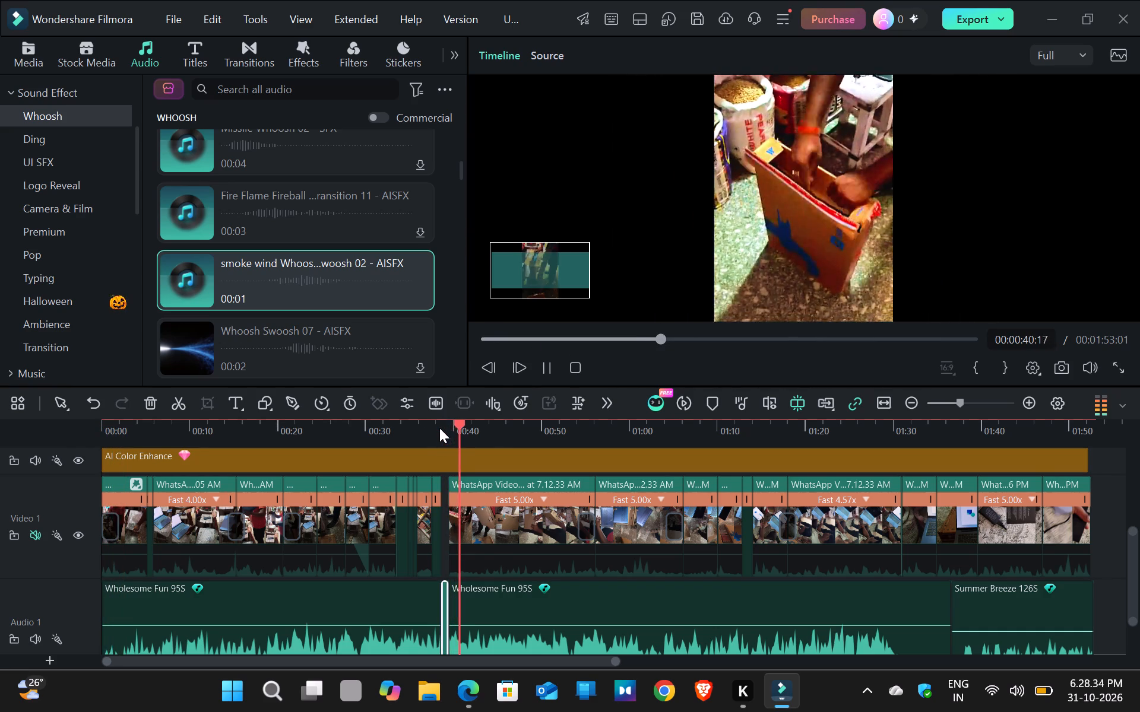
left_click(543, 370)
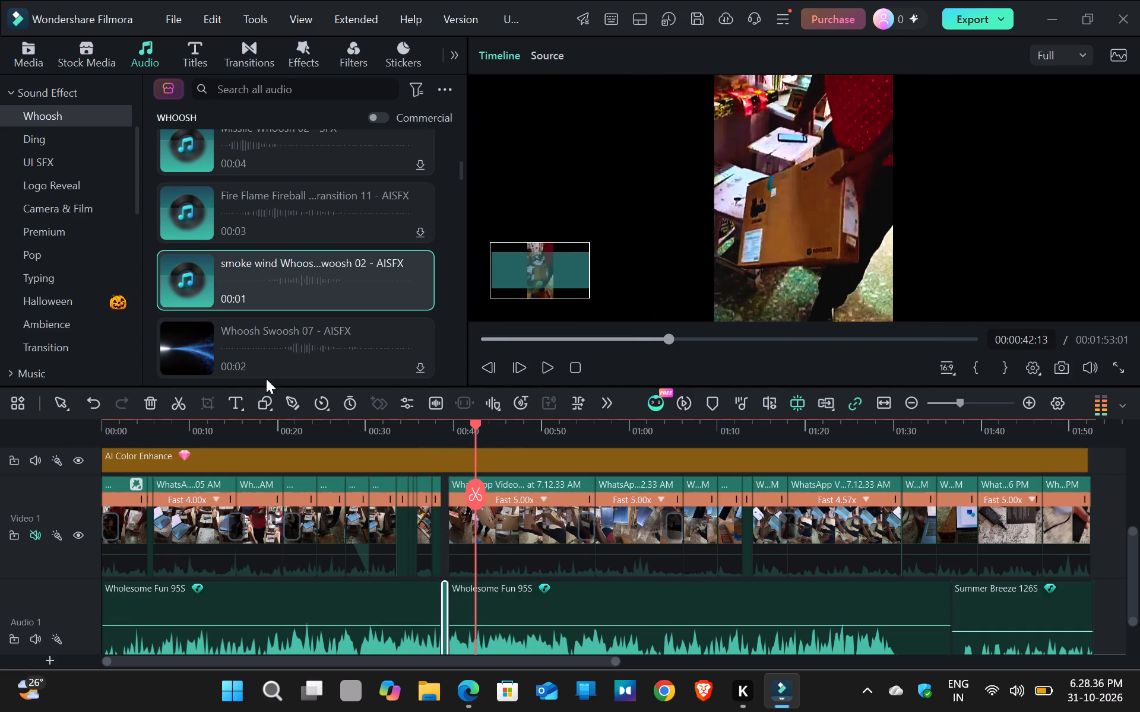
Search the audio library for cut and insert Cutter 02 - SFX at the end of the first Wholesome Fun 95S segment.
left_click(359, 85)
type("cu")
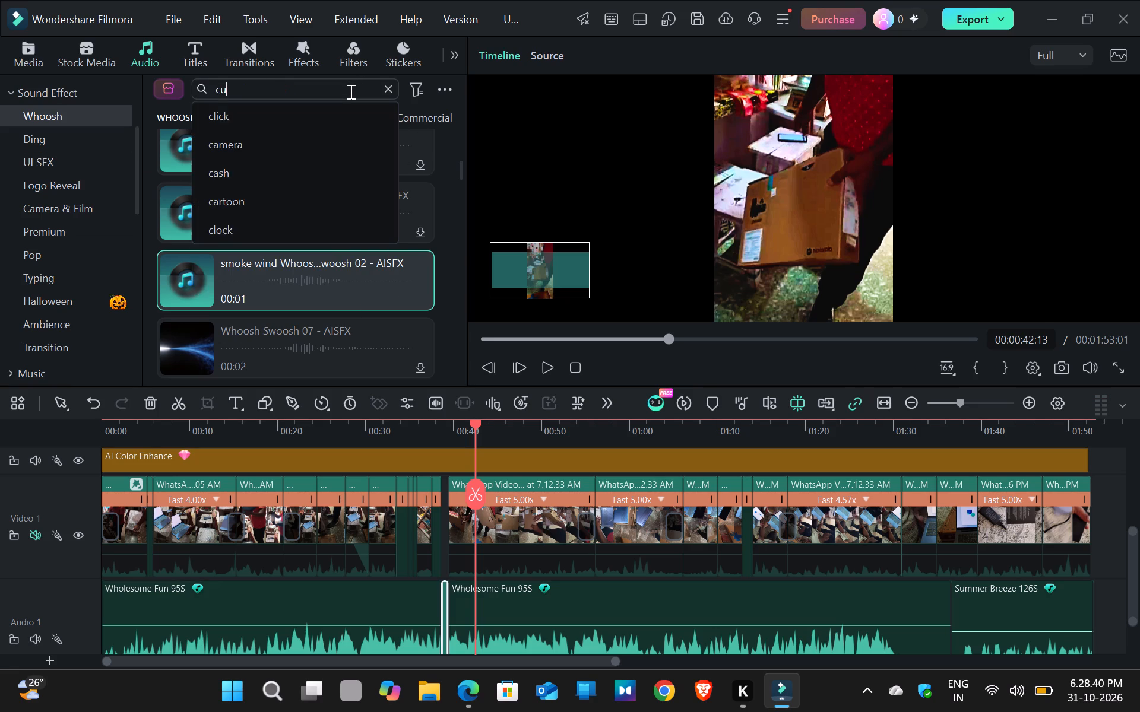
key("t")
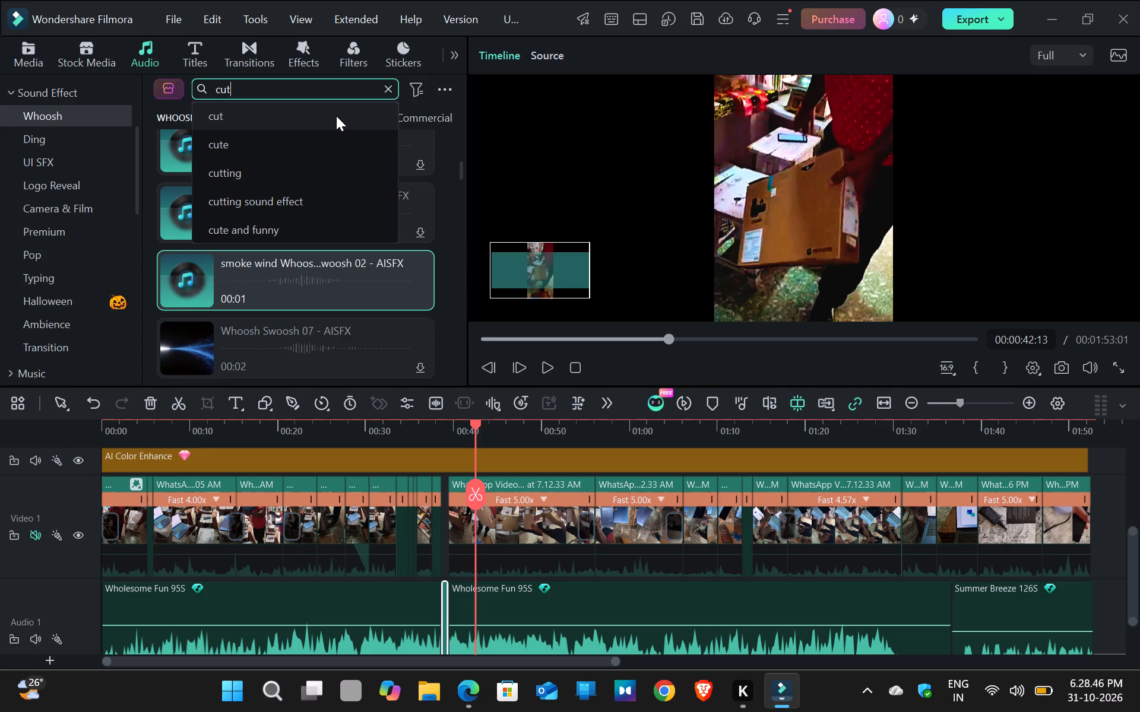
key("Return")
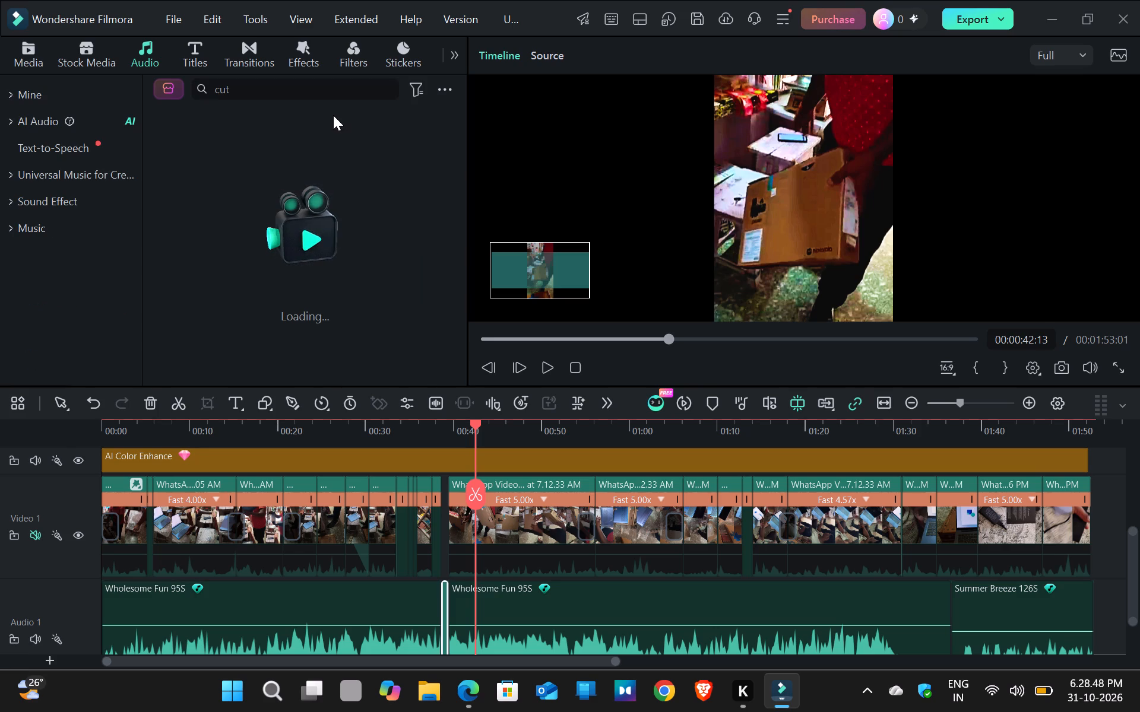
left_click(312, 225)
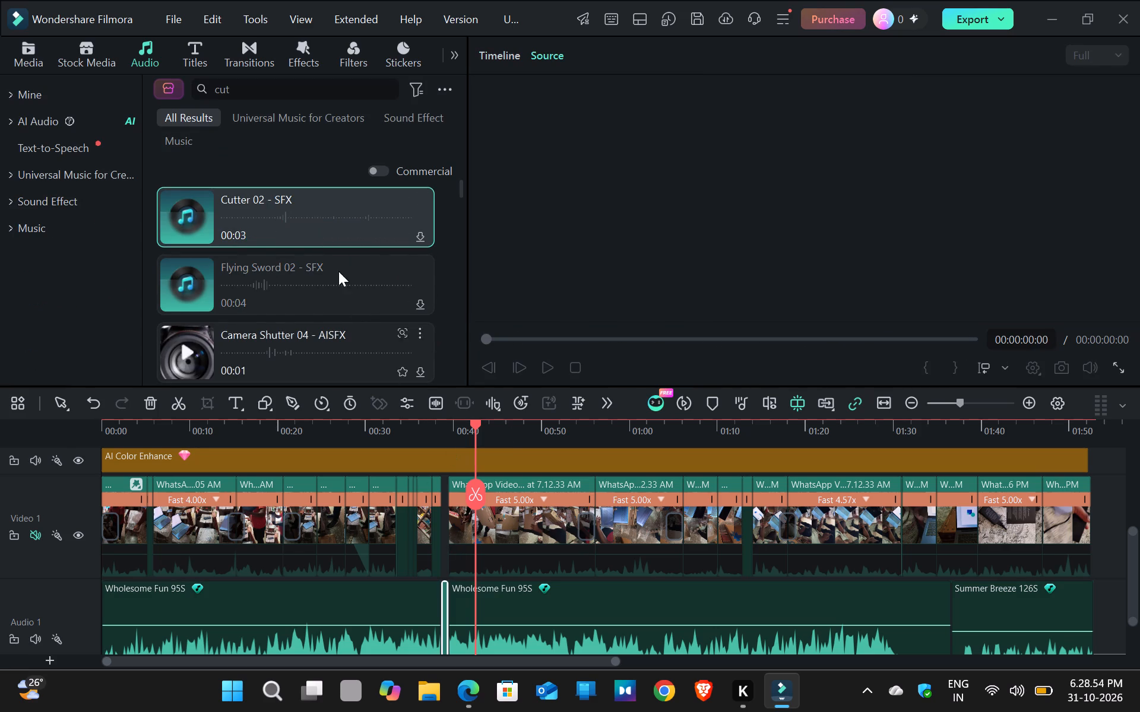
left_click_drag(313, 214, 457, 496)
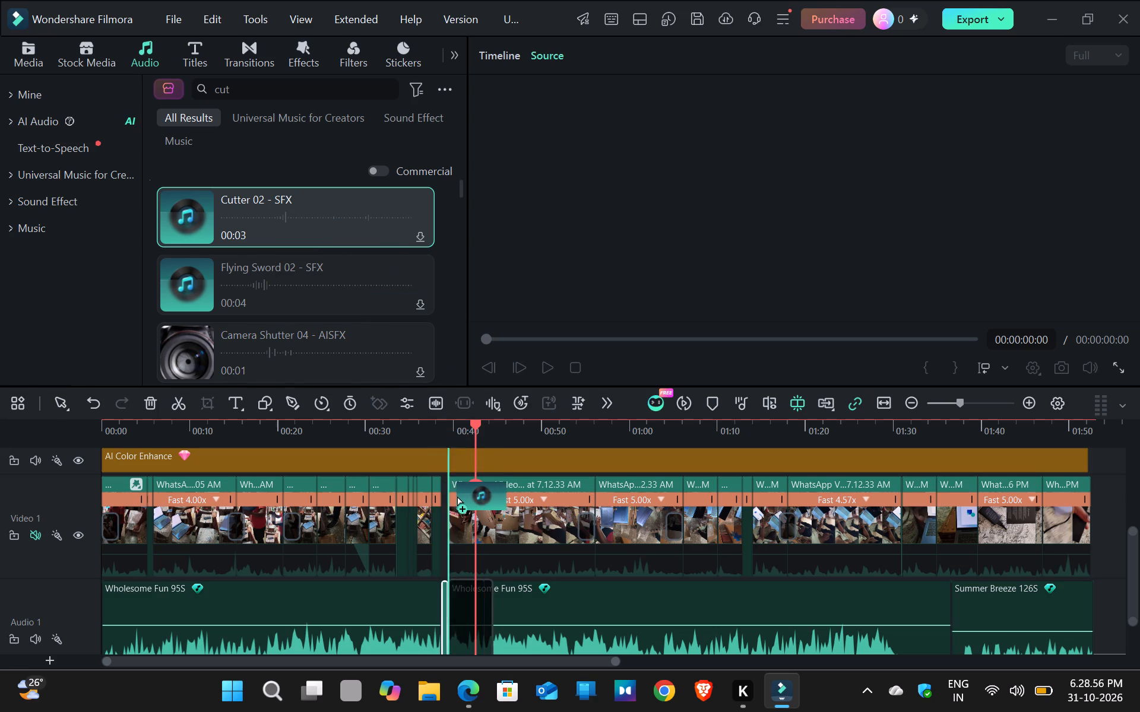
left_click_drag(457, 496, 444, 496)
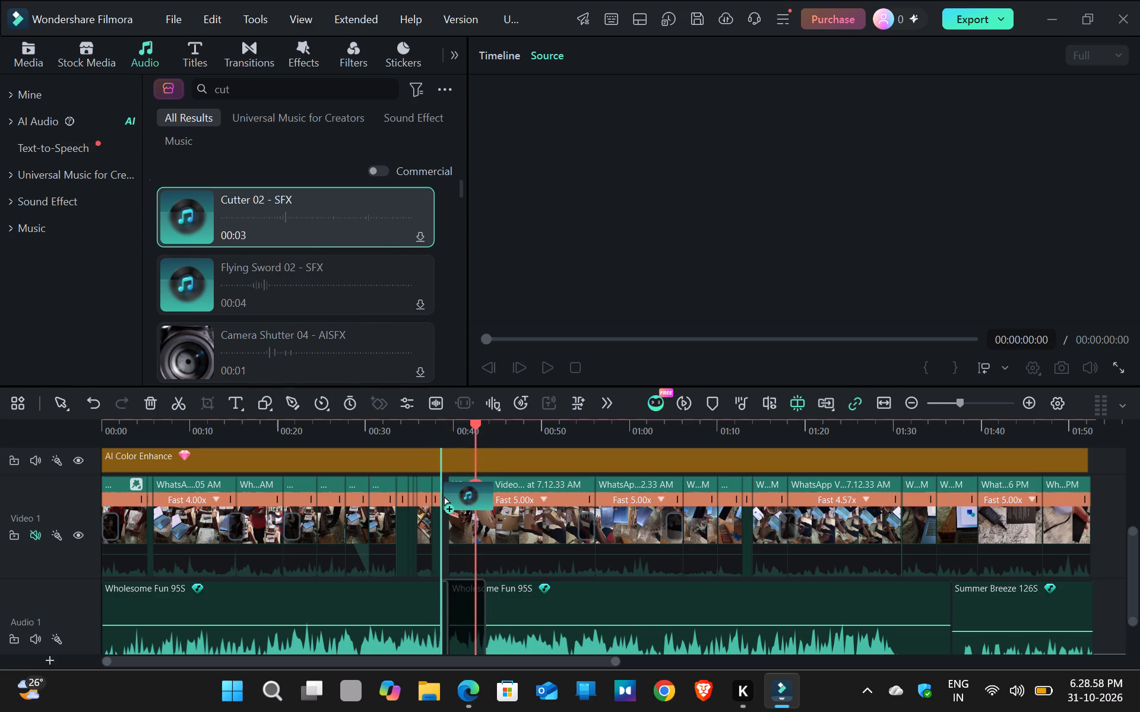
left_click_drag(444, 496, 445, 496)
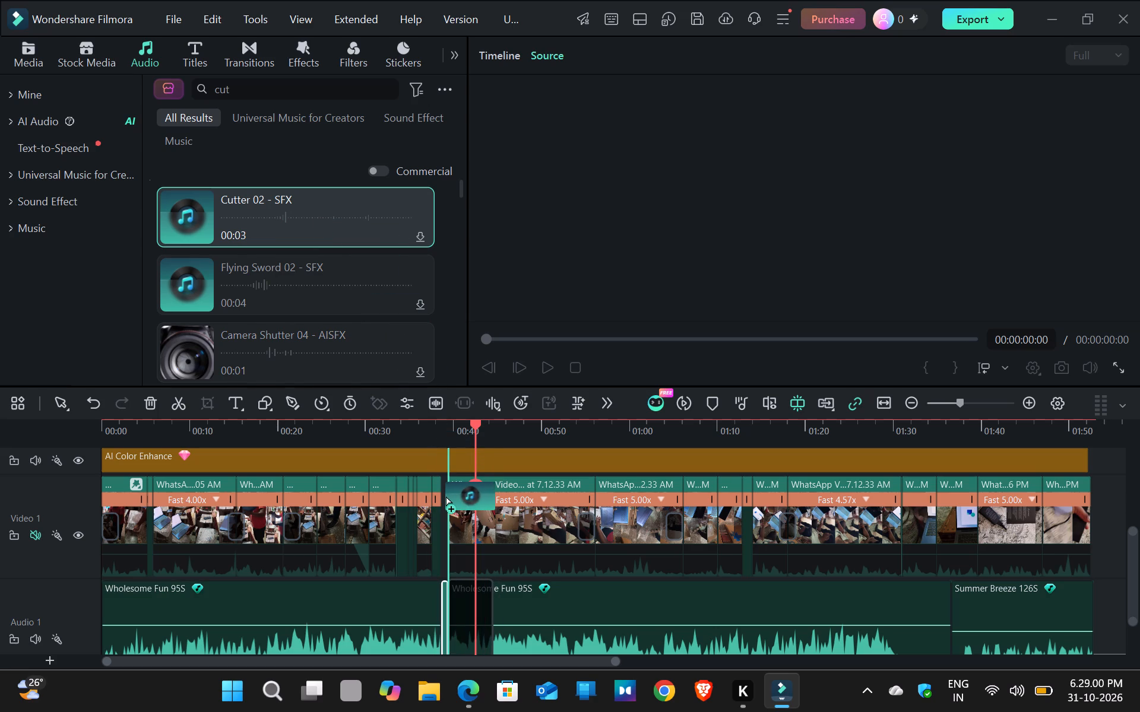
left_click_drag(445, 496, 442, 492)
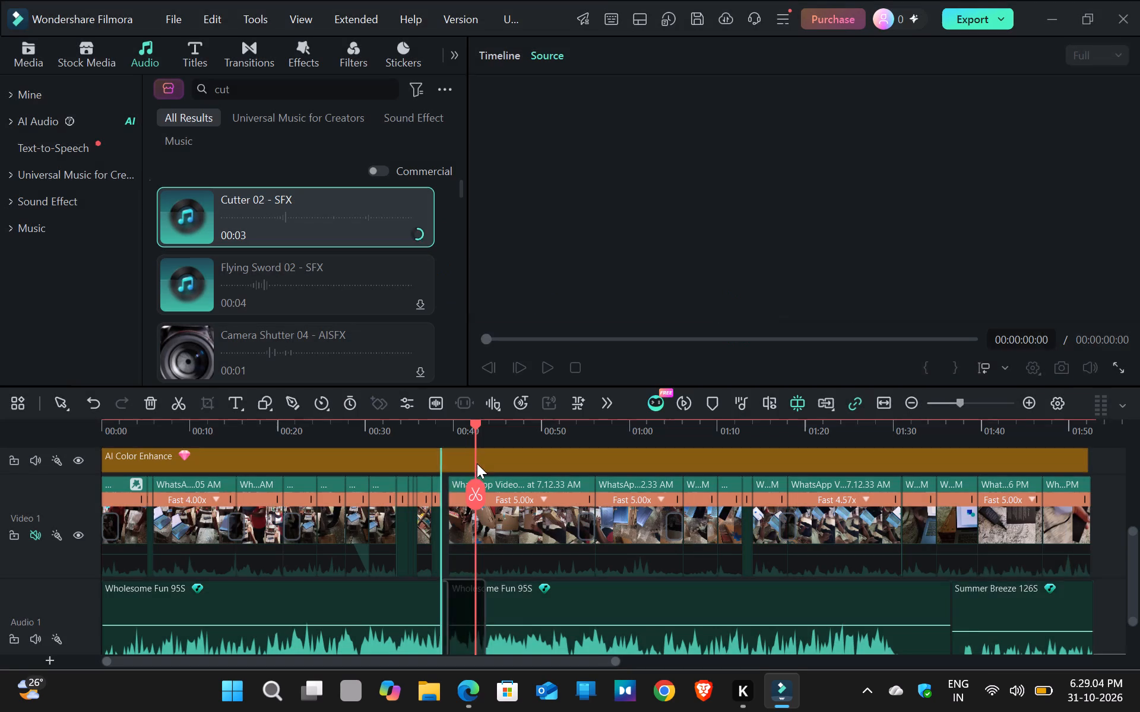
Play the passage around the inserted Cutter 02 sound effect.
left_click(544, 367)
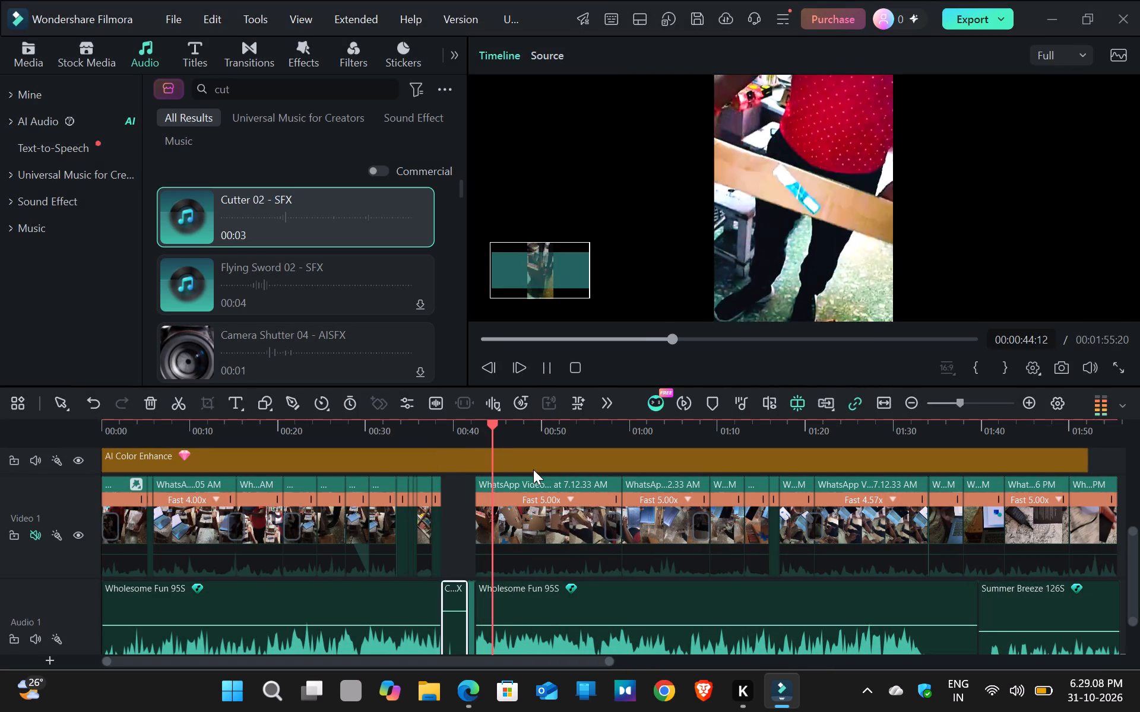
left_click(444, 420)
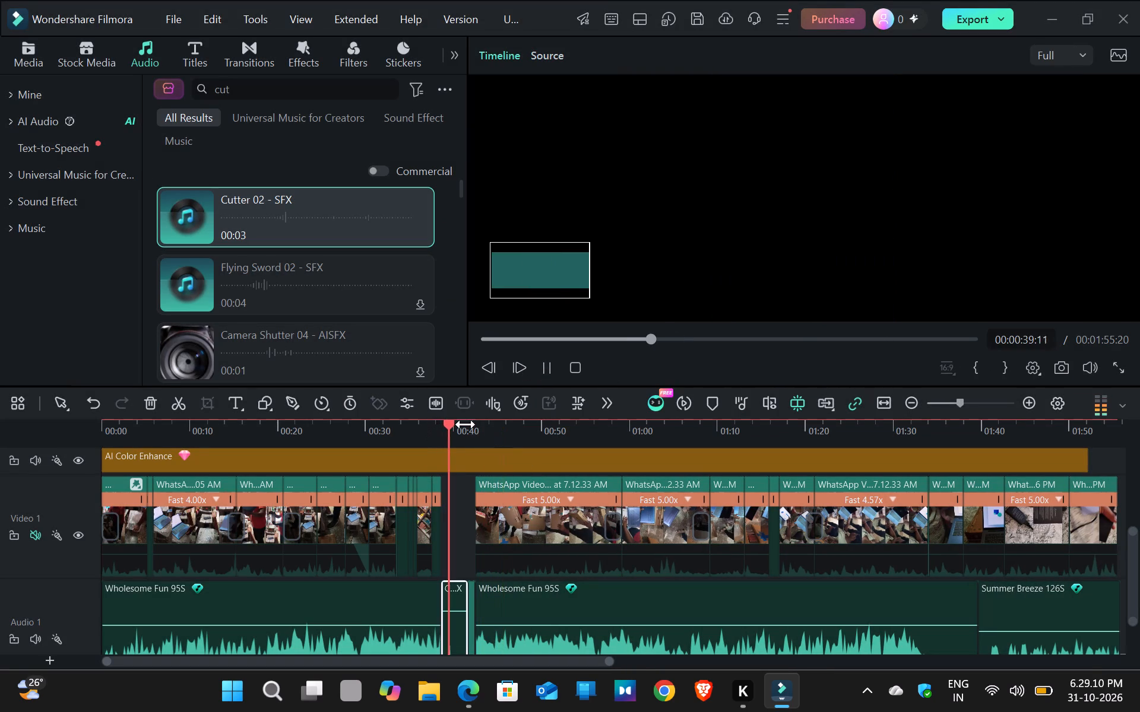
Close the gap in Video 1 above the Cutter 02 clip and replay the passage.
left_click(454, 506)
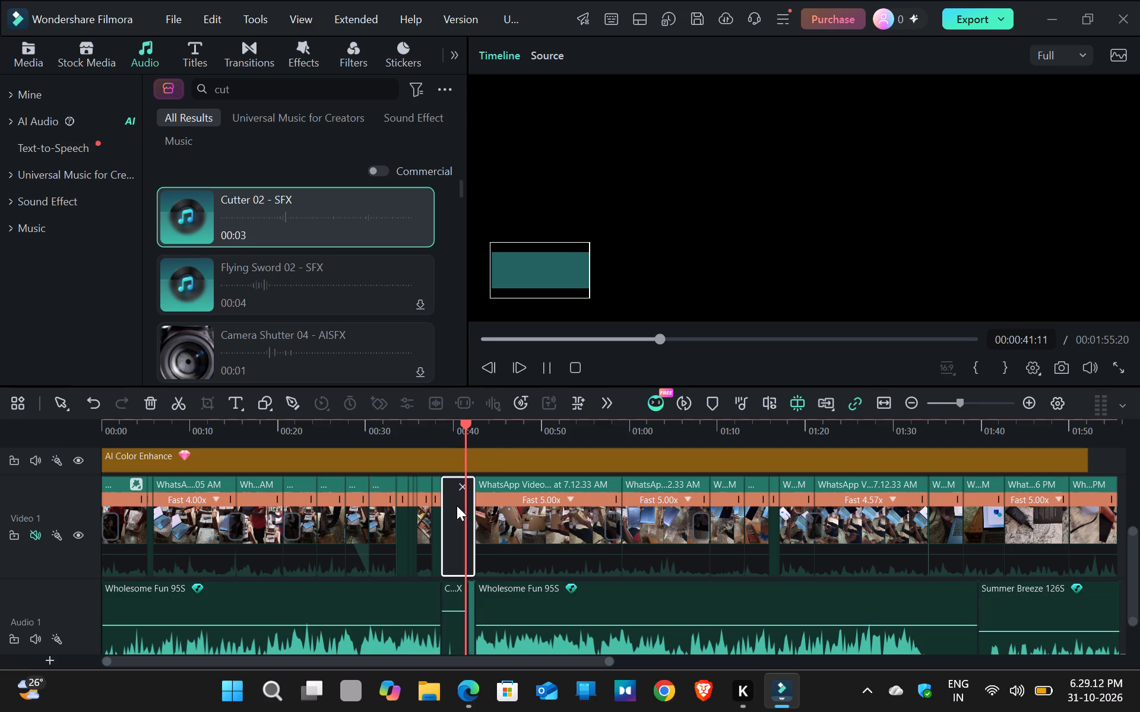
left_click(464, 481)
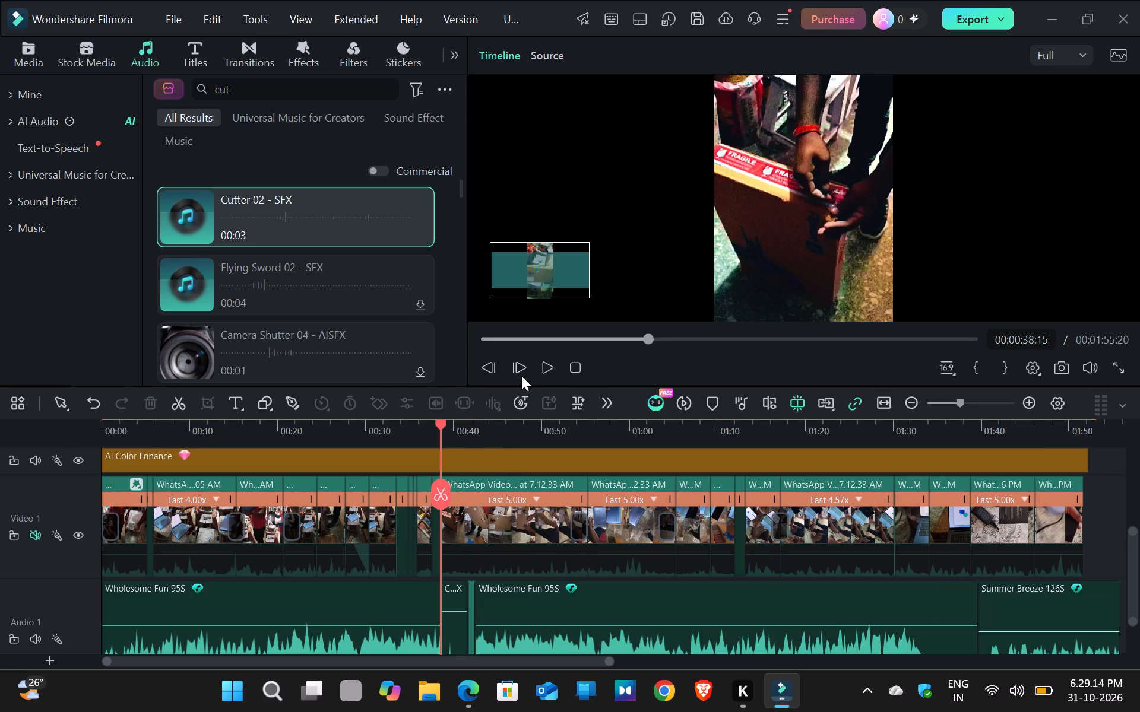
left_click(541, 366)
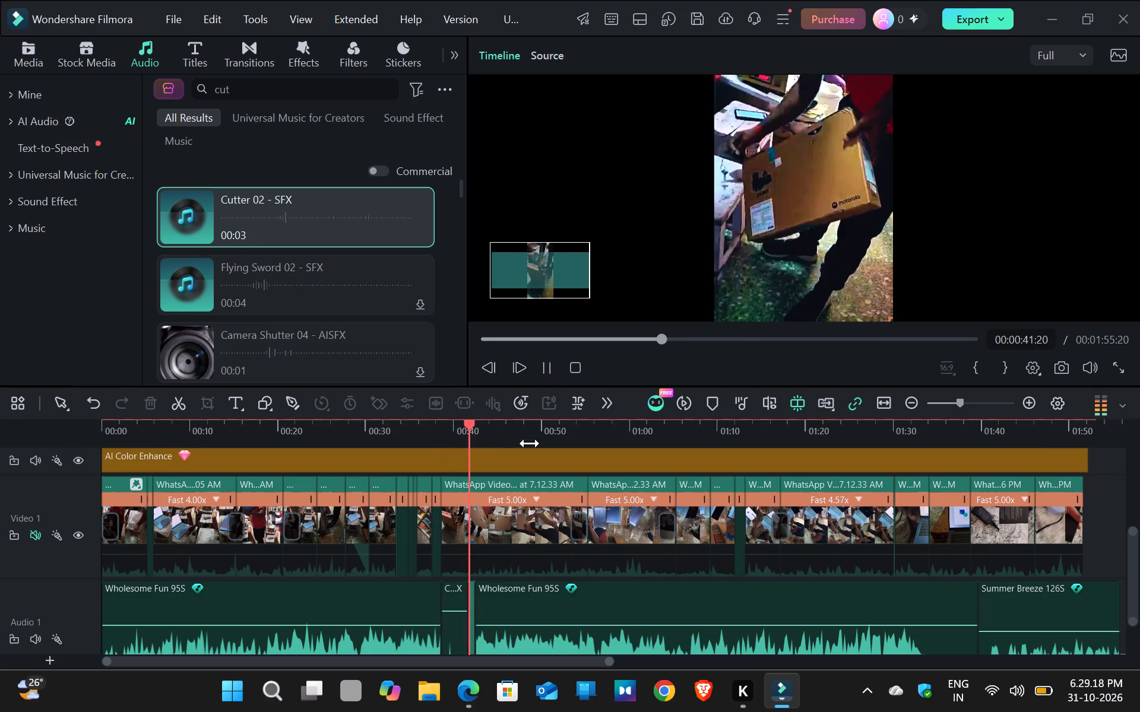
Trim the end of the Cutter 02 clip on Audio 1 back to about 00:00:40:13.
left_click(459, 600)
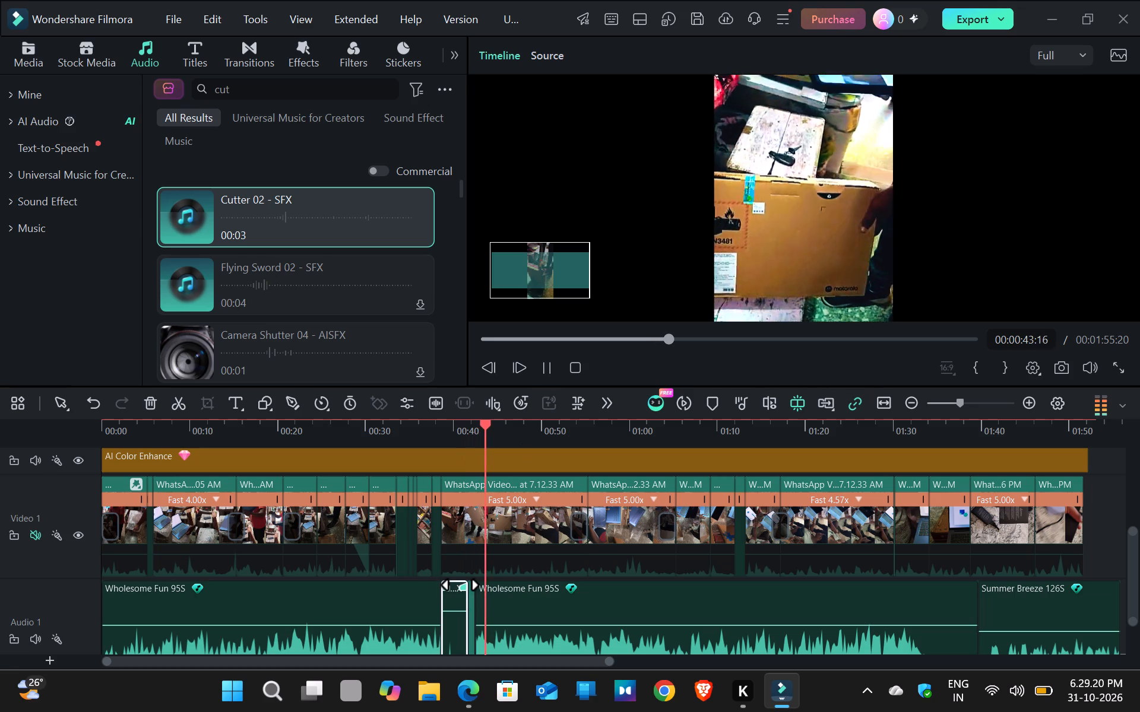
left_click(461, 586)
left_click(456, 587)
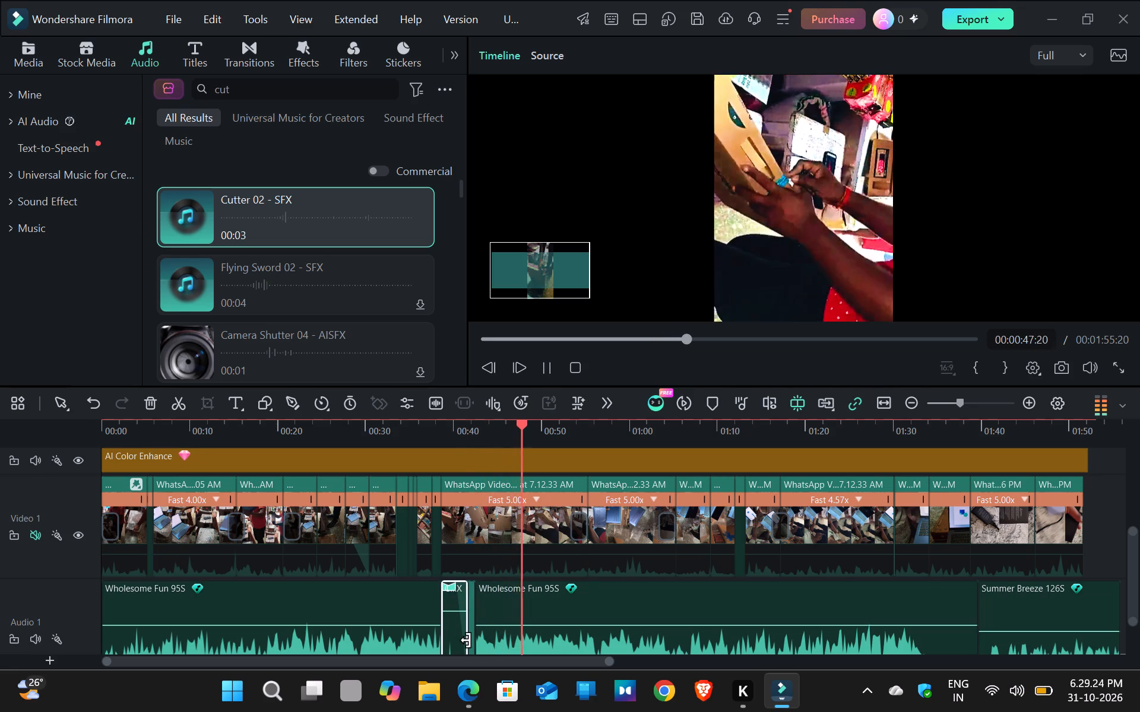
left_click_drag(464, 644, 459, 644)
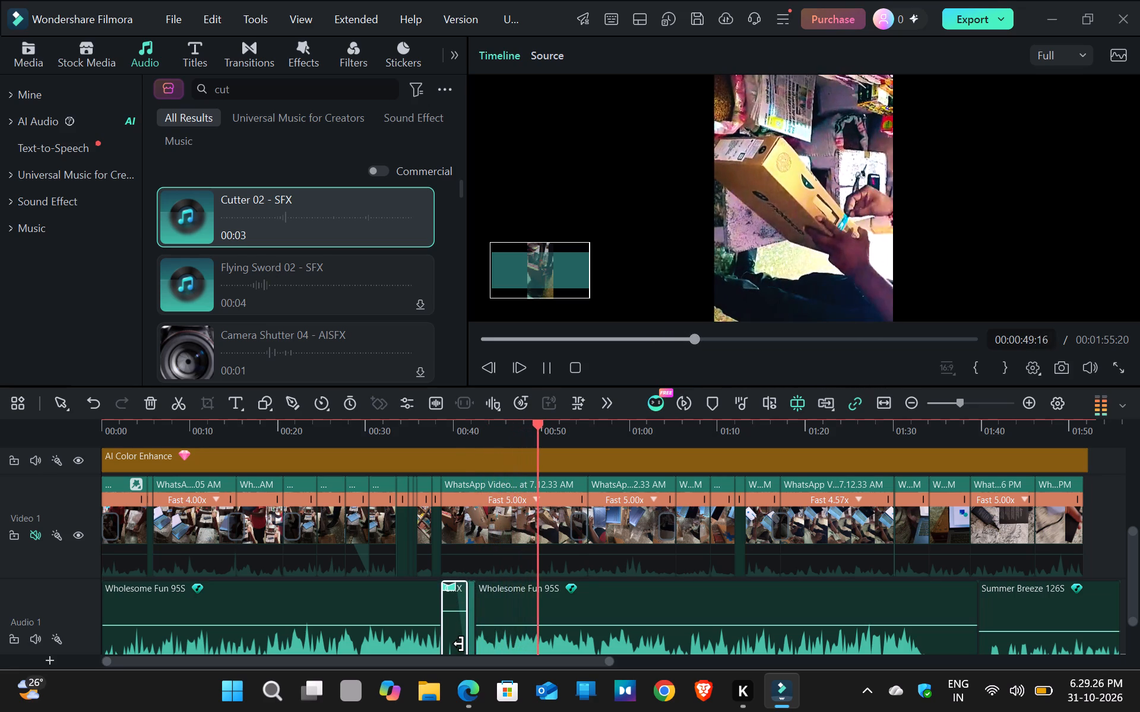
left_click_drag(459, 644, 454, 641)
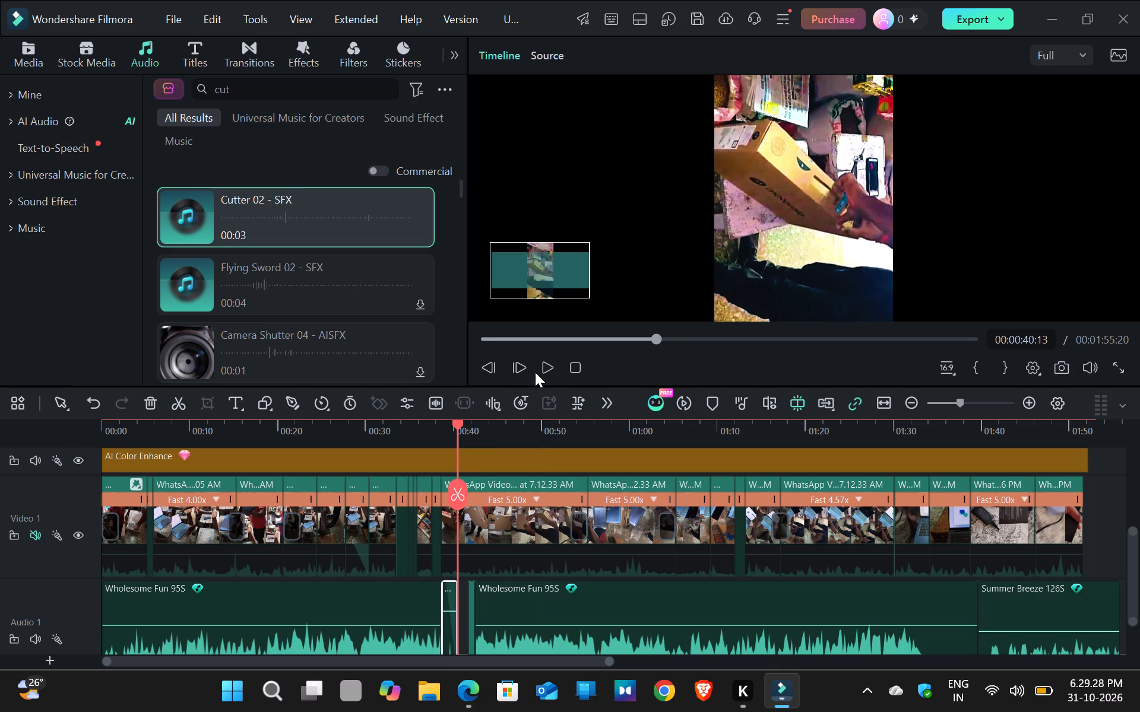
Replay the passage around the shortened Cutter 02 clip.
left_click(544, 367)
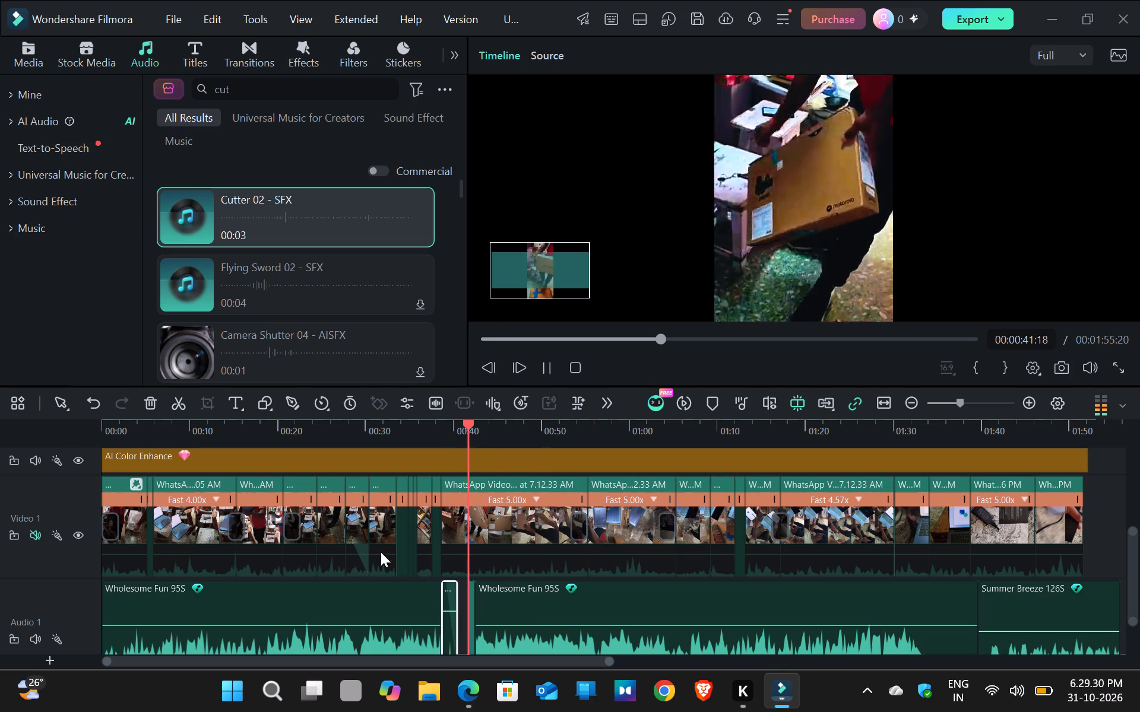
left_click(442, 426)
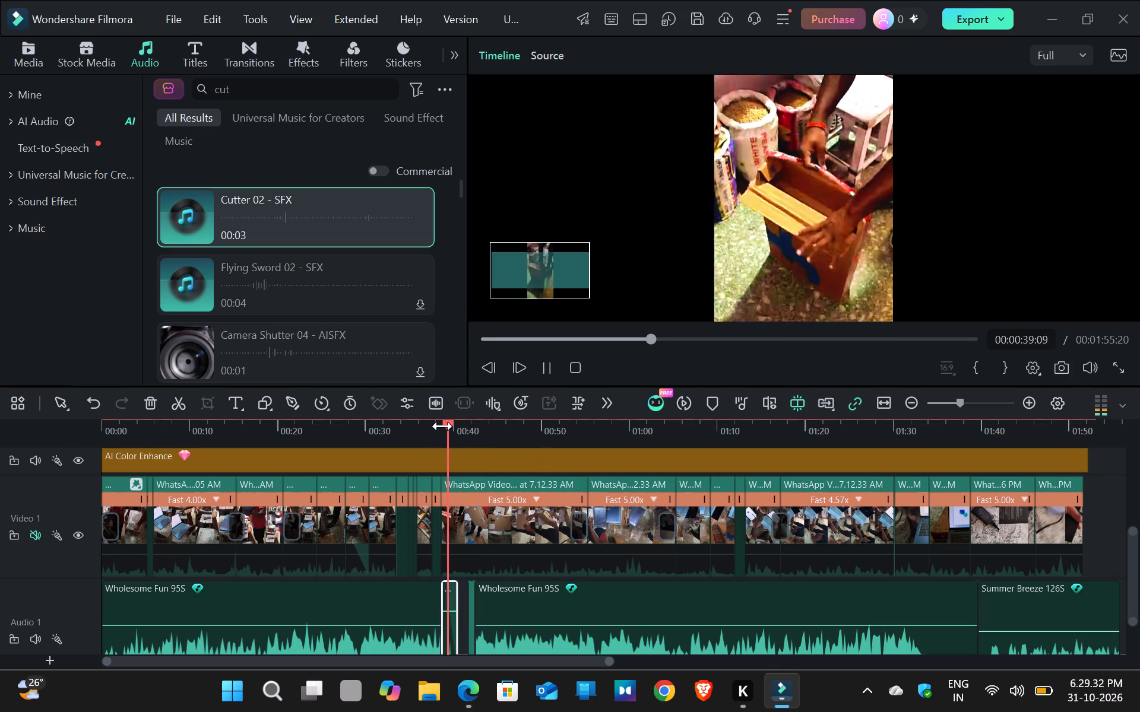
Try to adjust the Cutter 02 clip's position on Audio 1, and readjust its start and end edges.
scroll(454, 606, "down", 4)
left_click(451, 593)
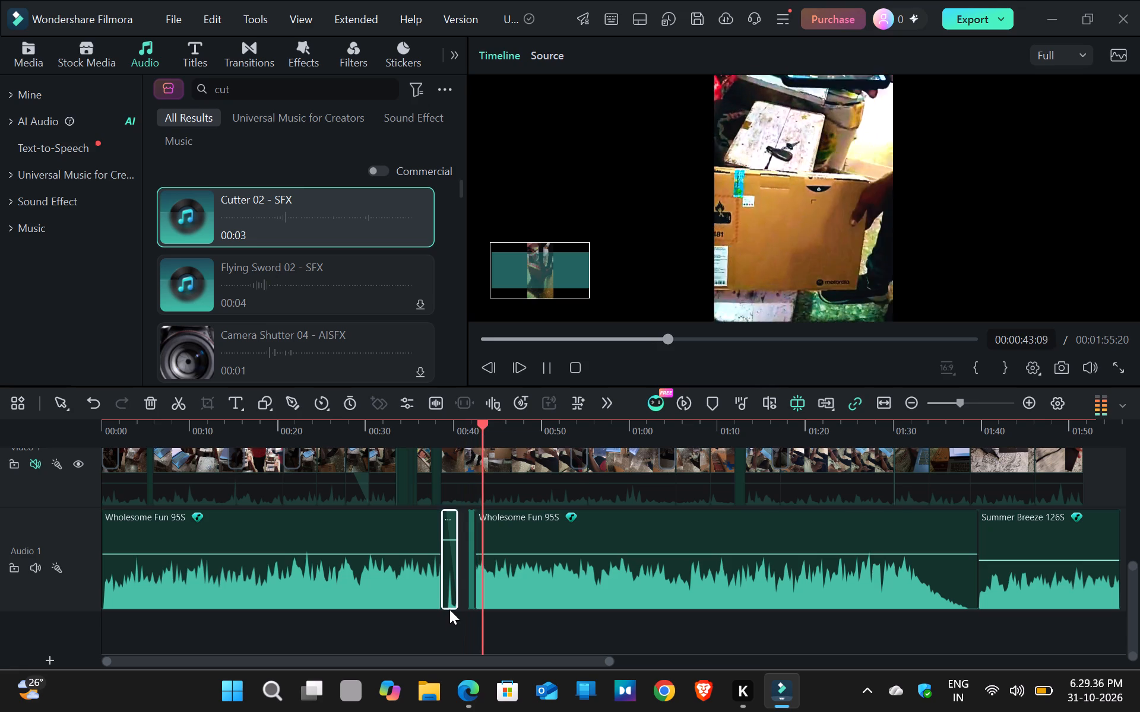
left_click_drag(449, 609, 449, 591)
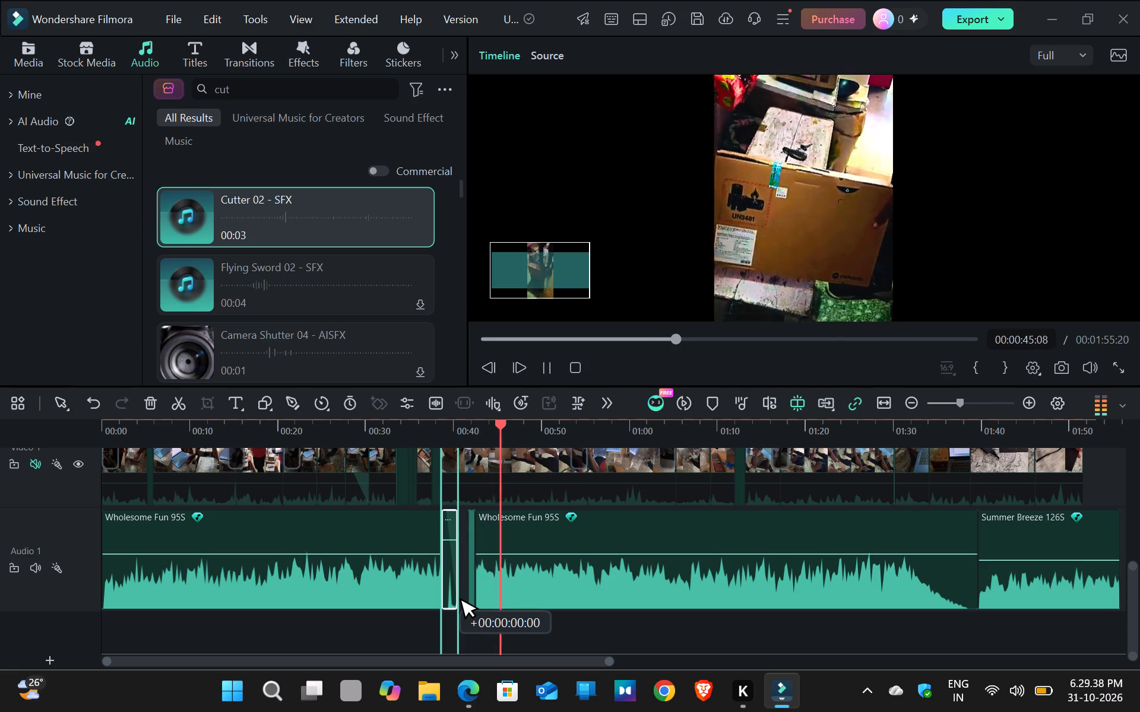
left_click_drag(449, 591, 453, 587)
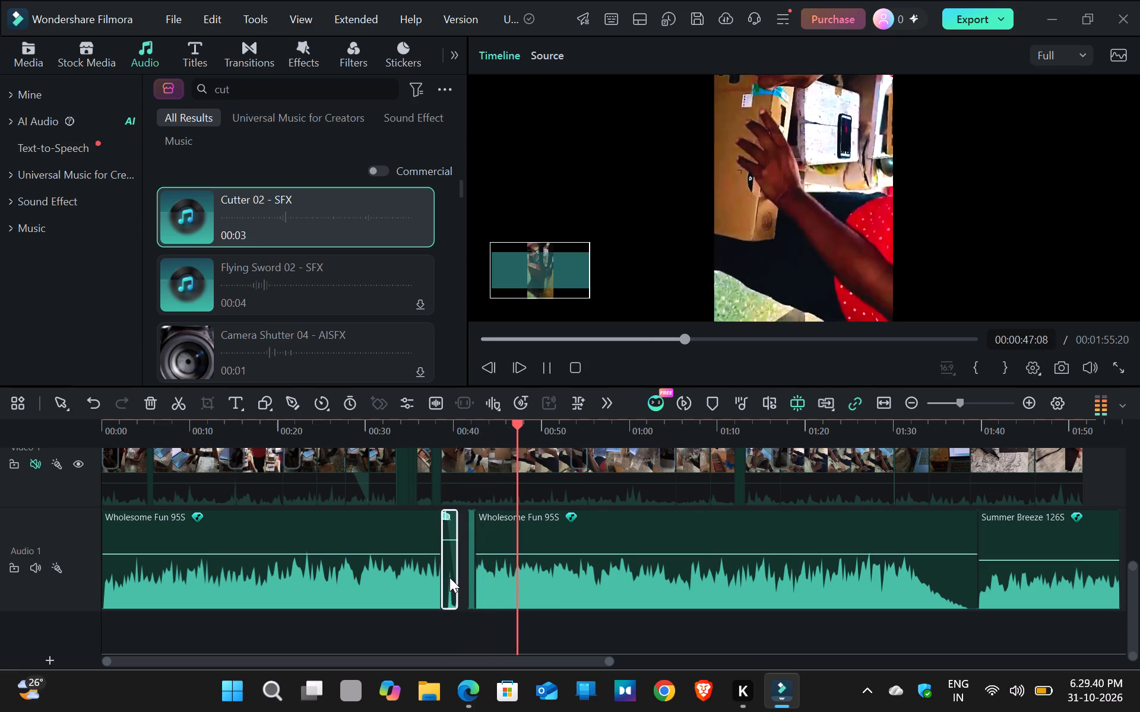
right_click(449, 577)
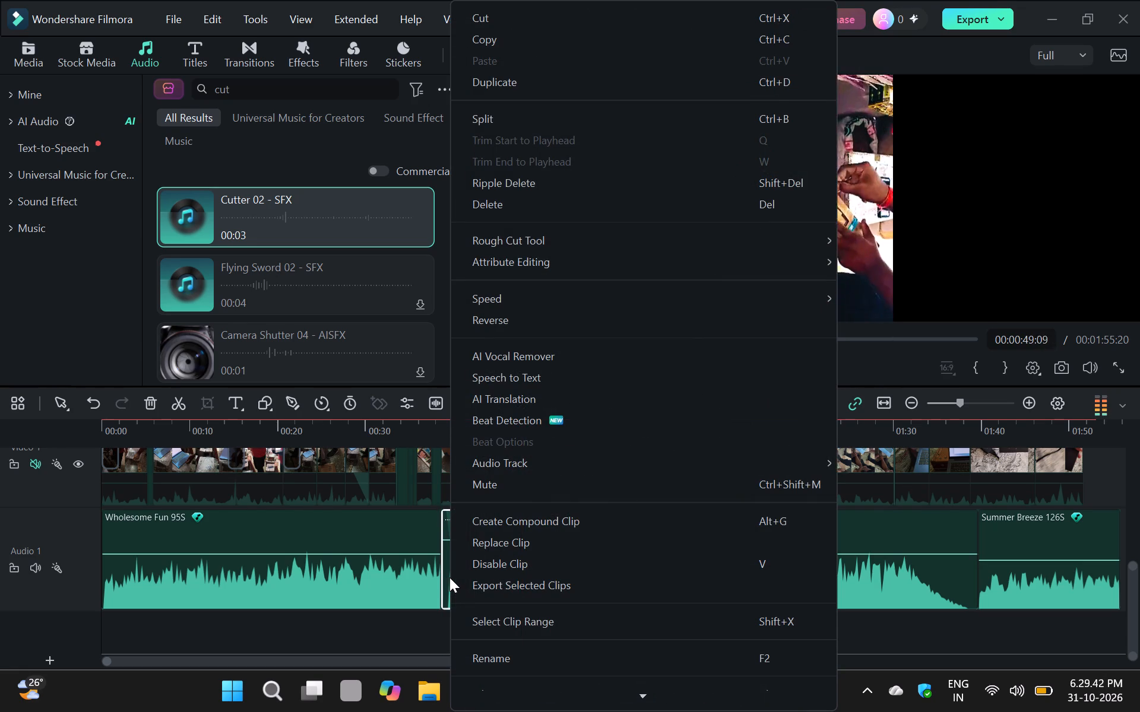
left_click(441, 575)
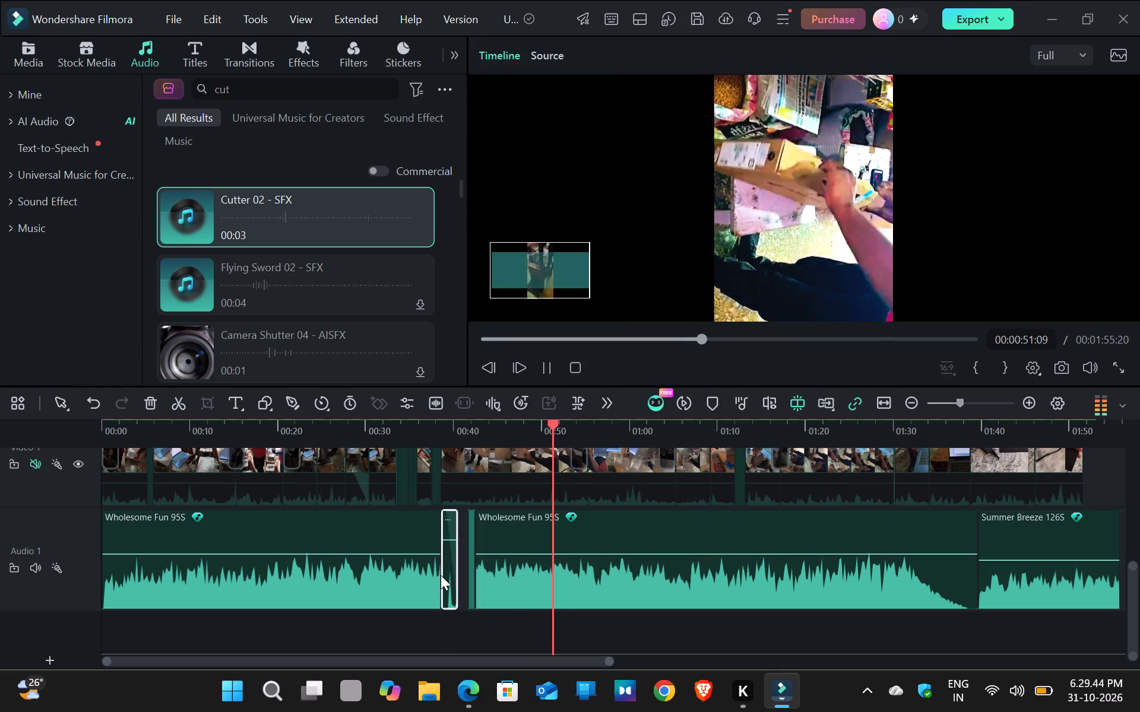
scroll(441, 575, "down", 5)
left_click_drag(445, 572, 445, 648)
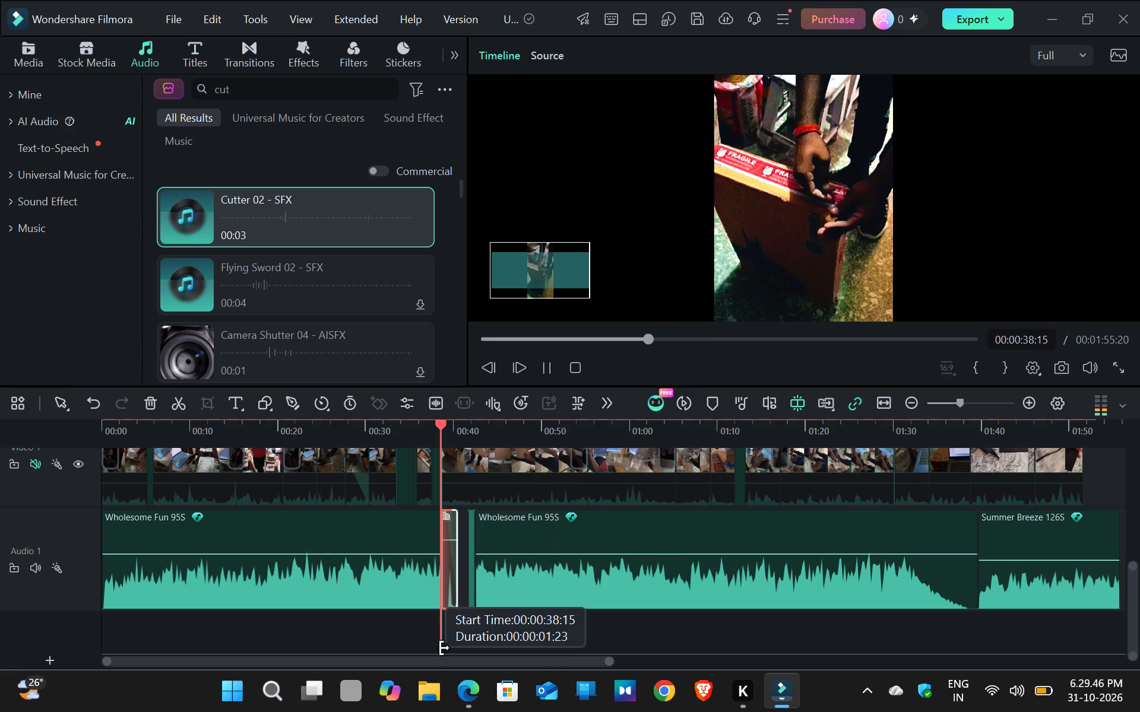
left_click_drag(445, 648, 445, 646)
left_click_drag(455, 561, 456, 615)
Play the video from the Cutter 02 clip through to about 00:00:55:00.
left_click(546, 370)
scroll(549, 379, "up", 4)
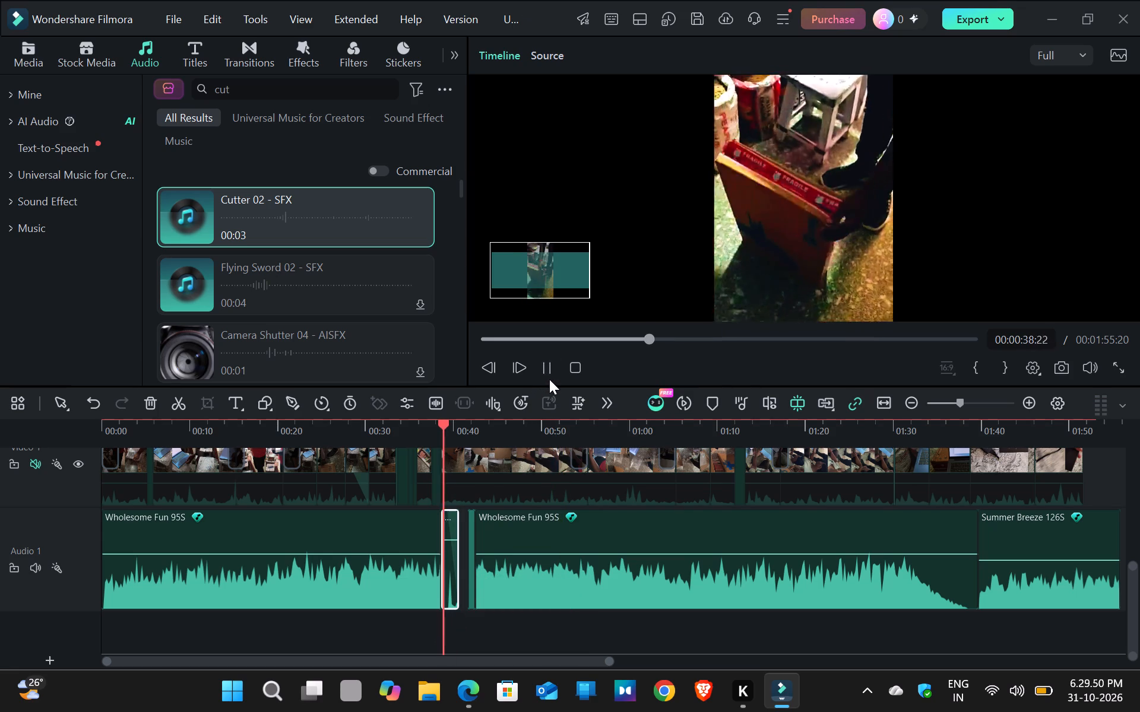
scroll(549, 379, "up", 1)
scroll(785, 149, "up", 3)
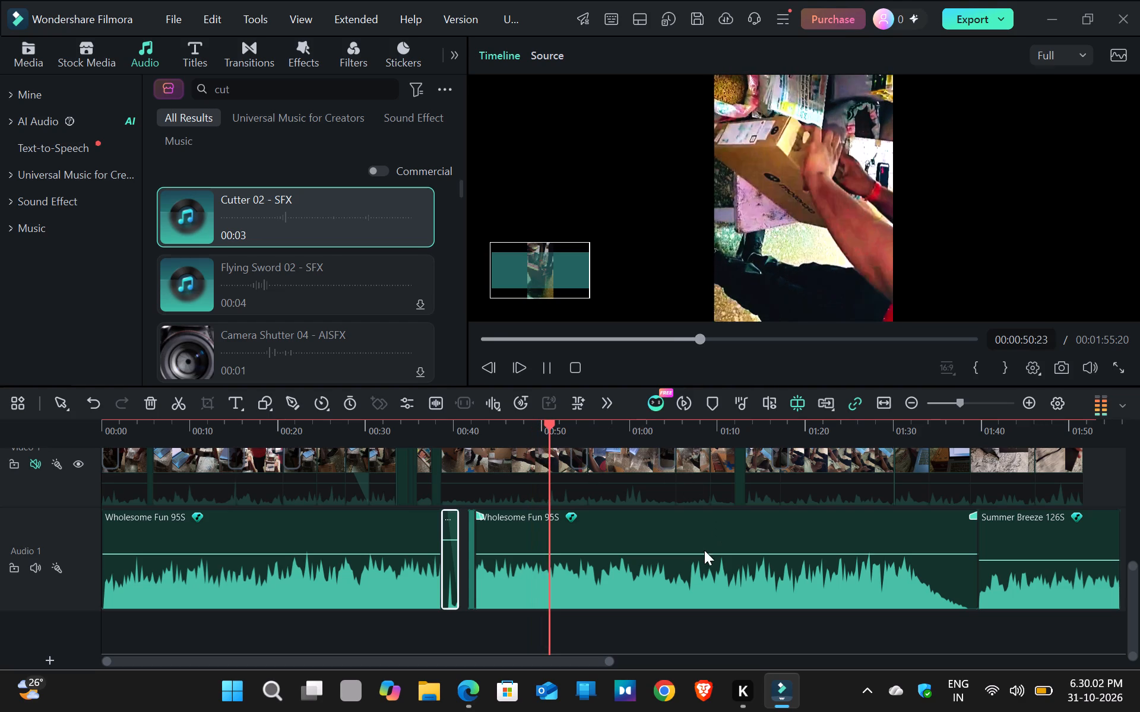
scroll(694, 566, "up", 9)
scroll(699, 541, "down", 4)
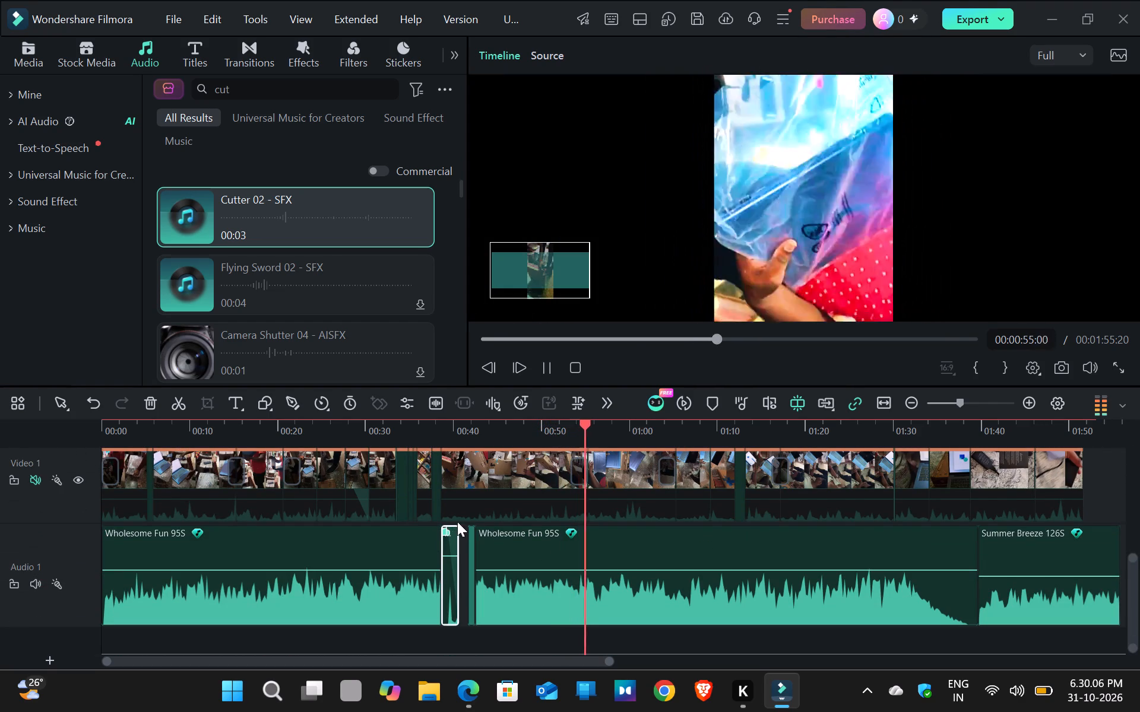
Undo the Cutter 02 placement and edits on Audio 1, back to the unsplit Wholesome Fun 95S music clip.
key("ctrl+z")
key("ctrl+z")
key("ctrl+z")
key("ctrl+z")
key("ctrl+z")
key("ctrl+z")
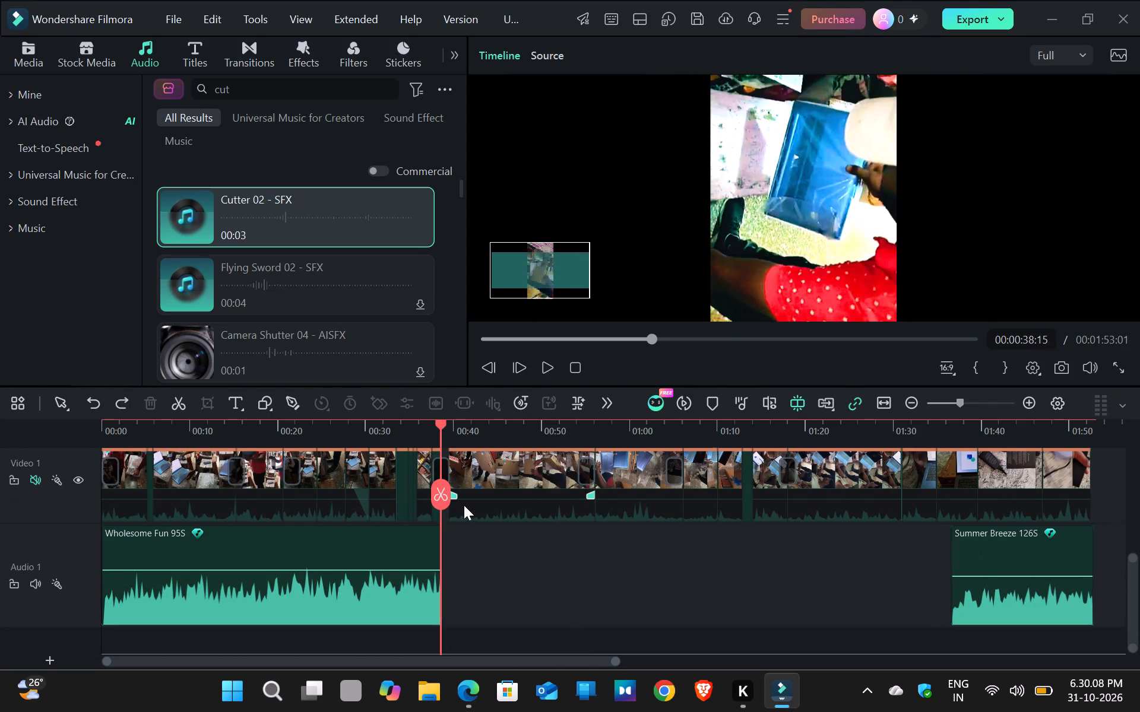
Play the video from 00:00:38:15 and skip ahead through the remaining footage to its end.
left_click(544, 371)
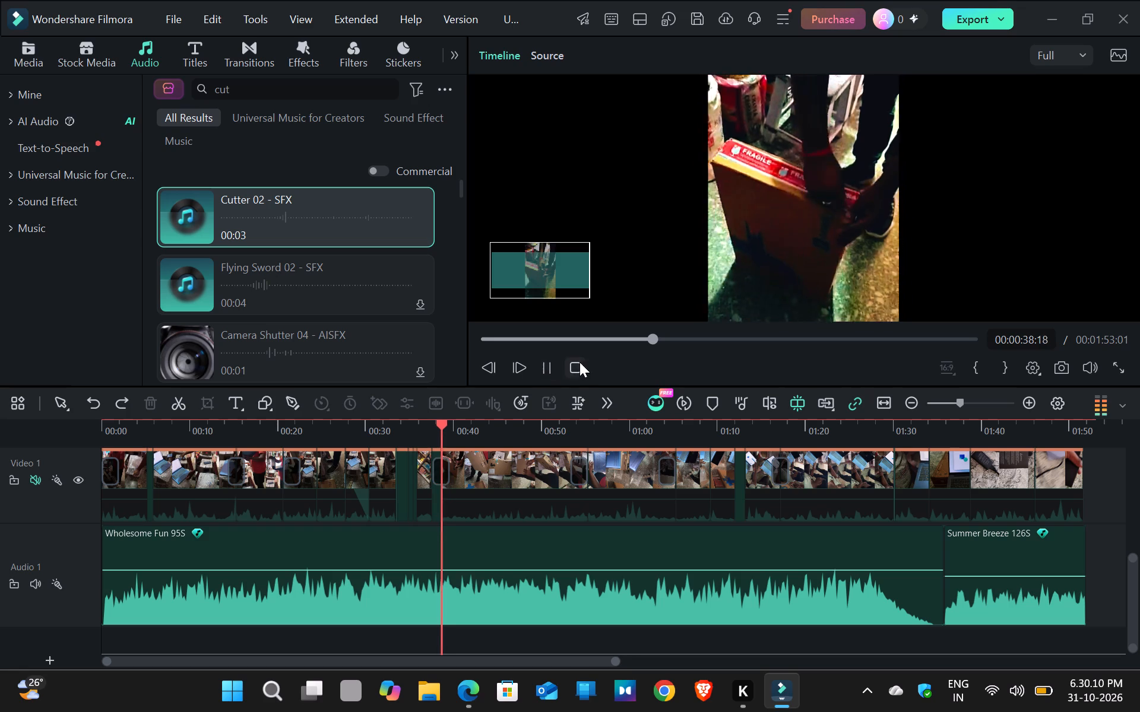
scroll(524, 239, "up", 4)
left_click(935, 271)
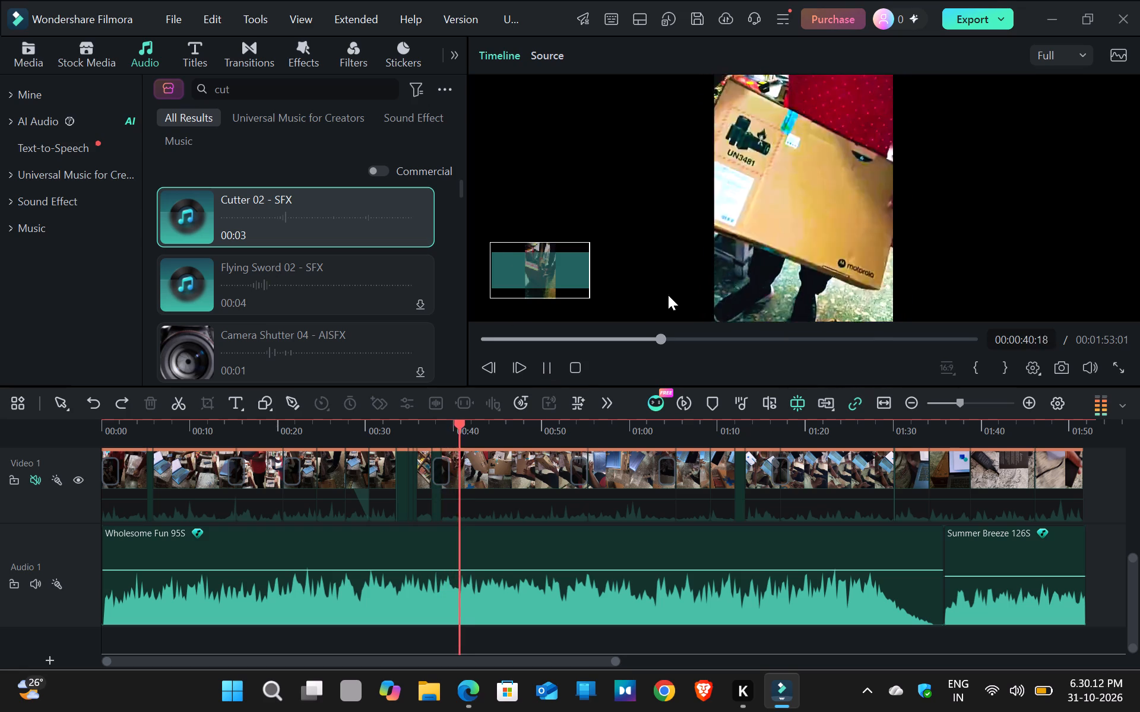
left_click(744, 336)
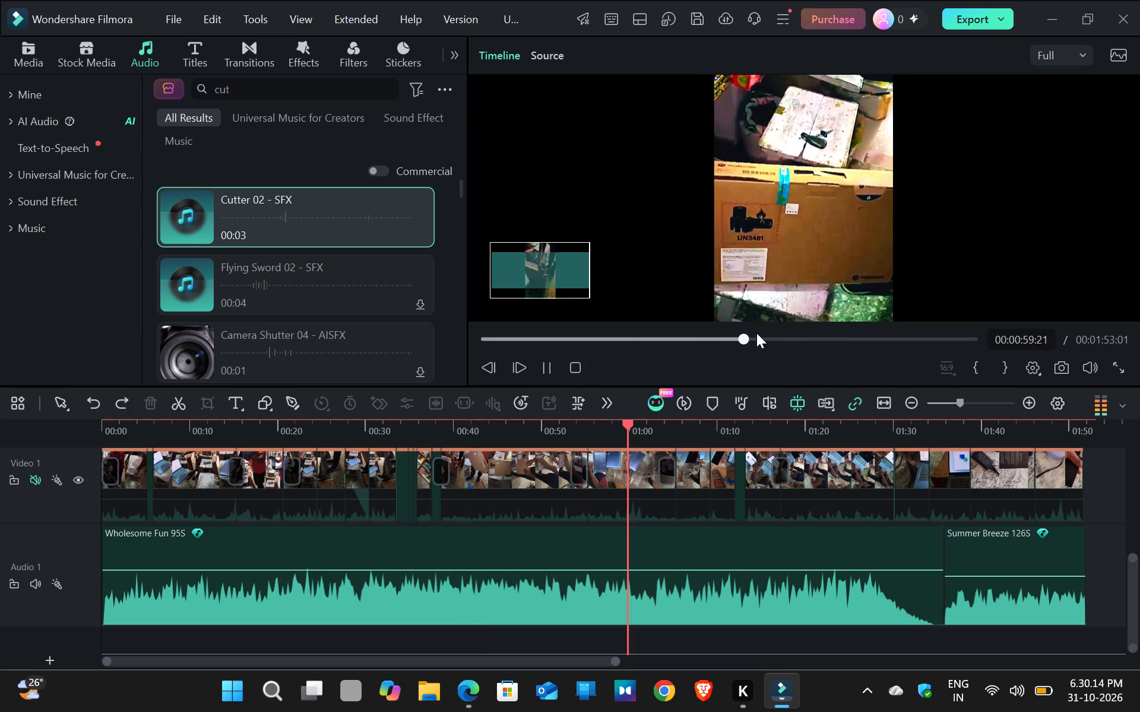
left_click(772, 338)
left_click(783, 338)
left_click(806, 338)
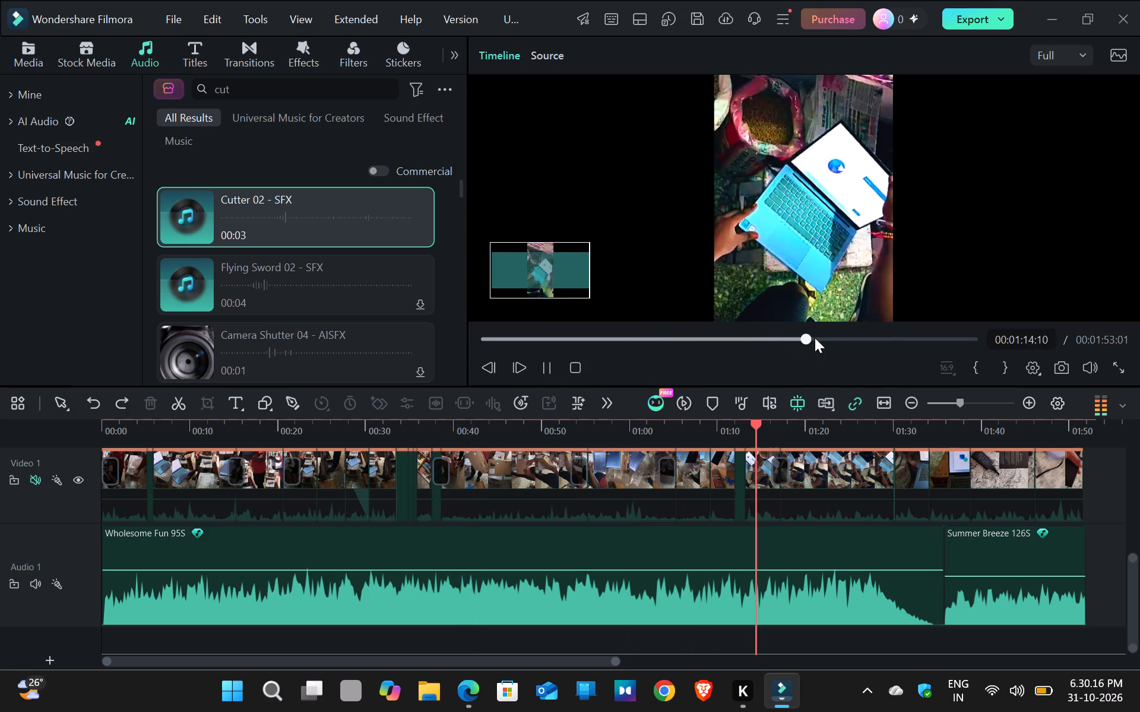
left_click(815, 338)
left_click(848, 340)
left_click(851, 340)
left_click(876, 341)
left_click(893, 341)
left_click(907, 343)
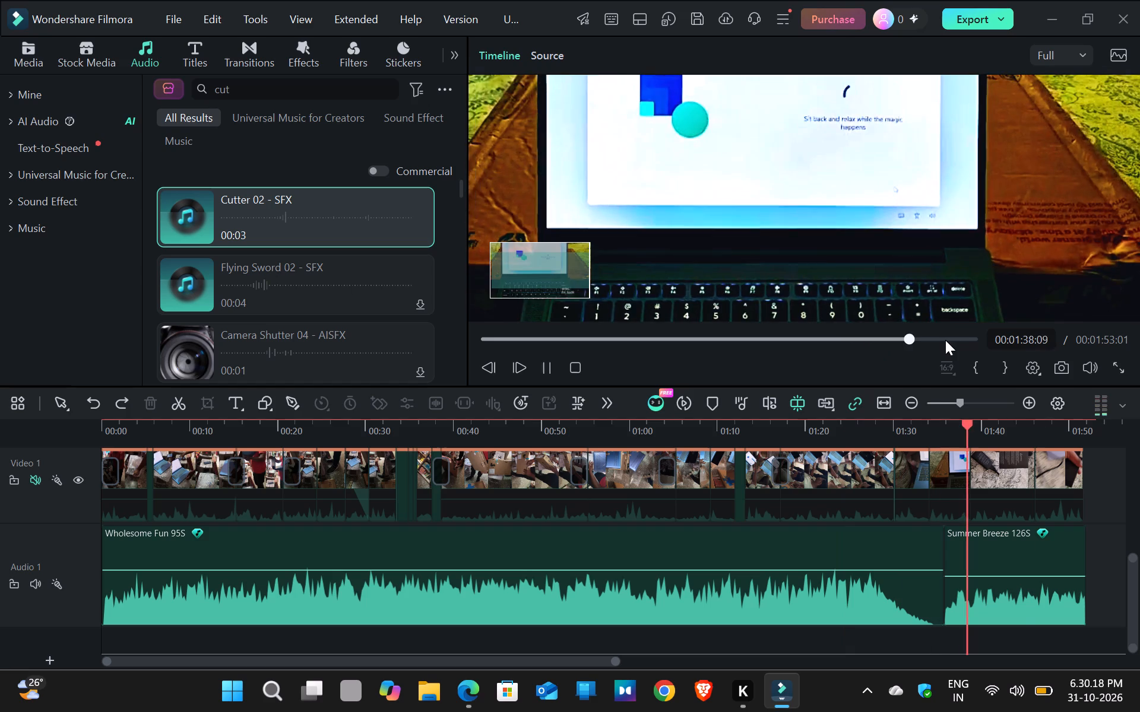
left_click(945, 340)
left_click(962, 340)
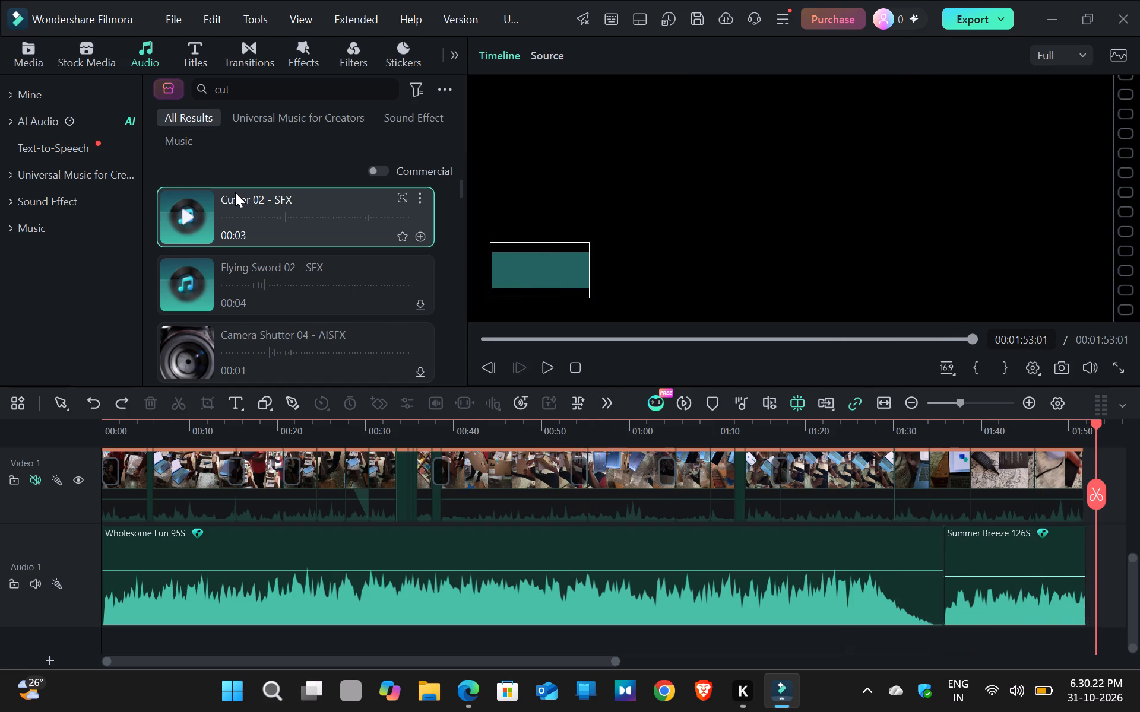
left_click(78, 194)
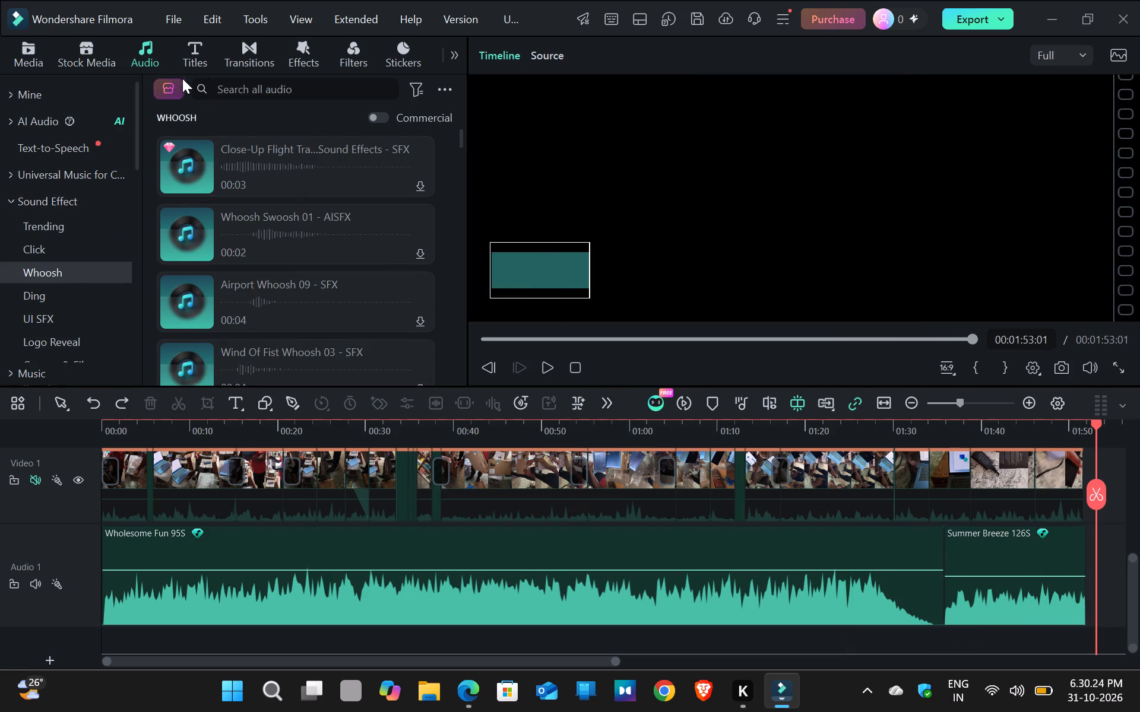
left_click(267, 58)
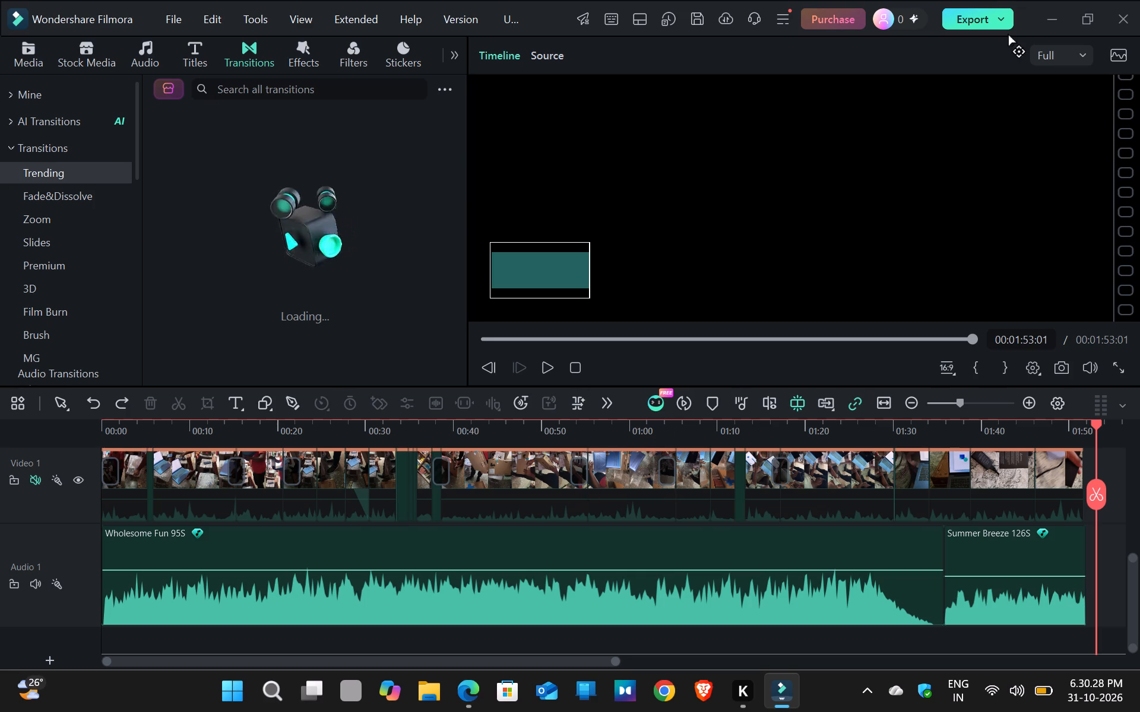
Open the device export settings and set the iPhone export's resolution to 1920*1080 Full HD 1080p.
left_click(997, 13)
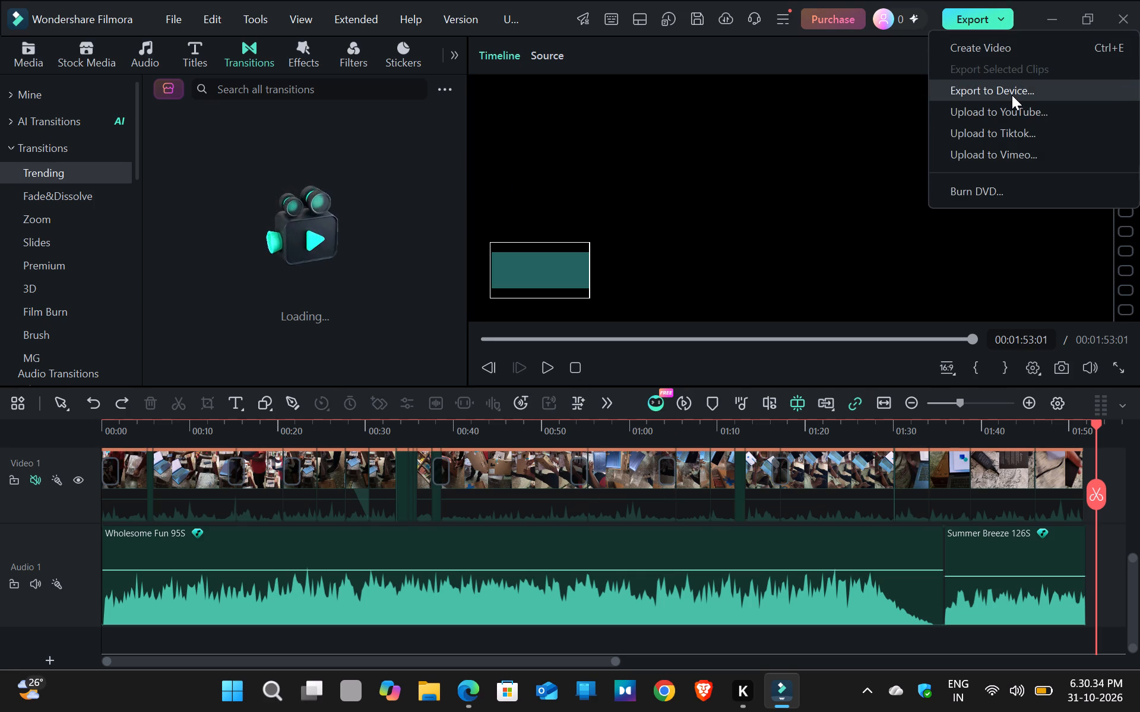
left_click(1012, 95)
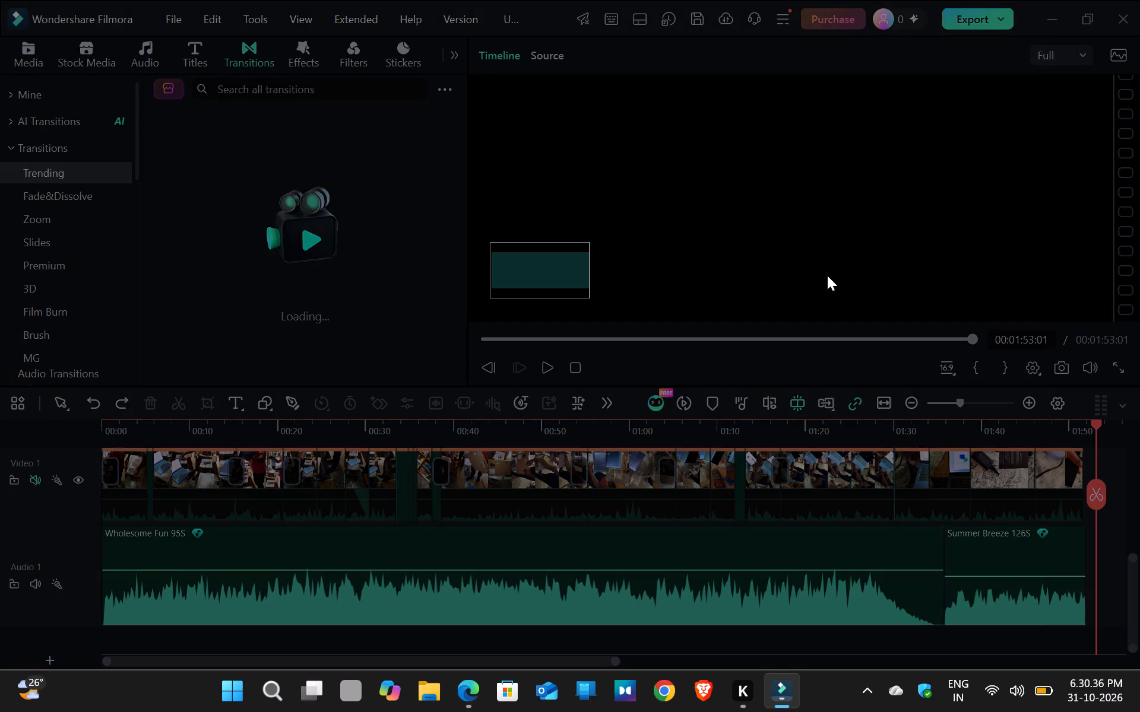
scroll(841, 287, "up", 1)
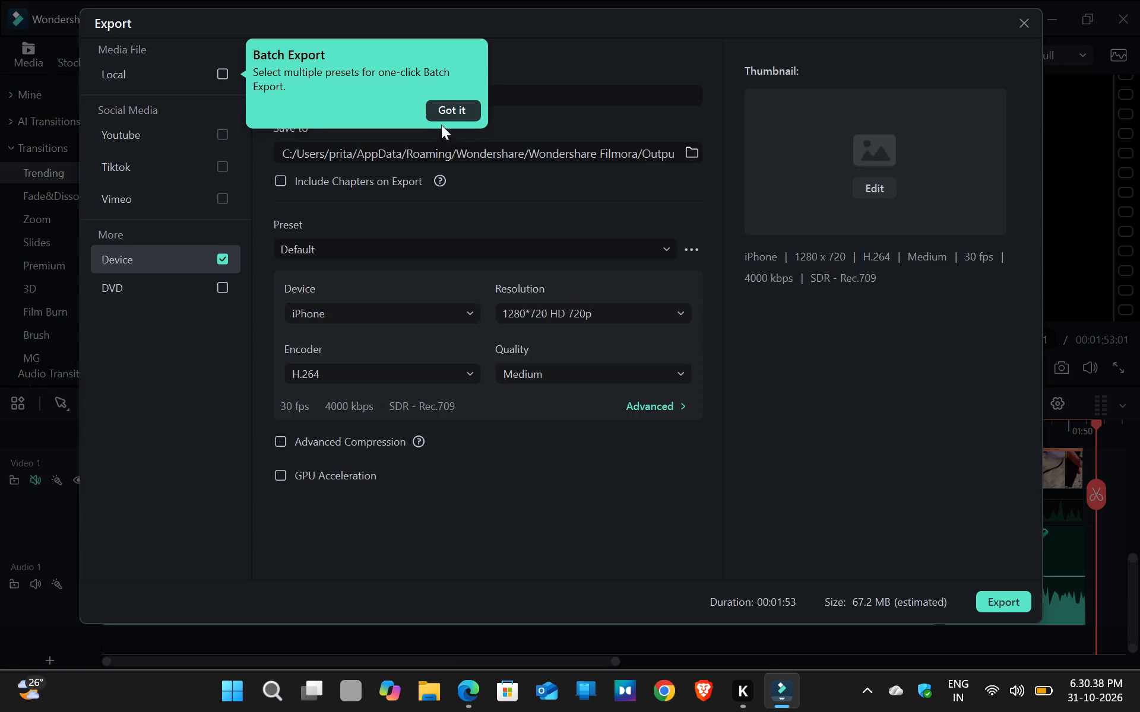
left_click(454, 109)
left_click(602, 315)
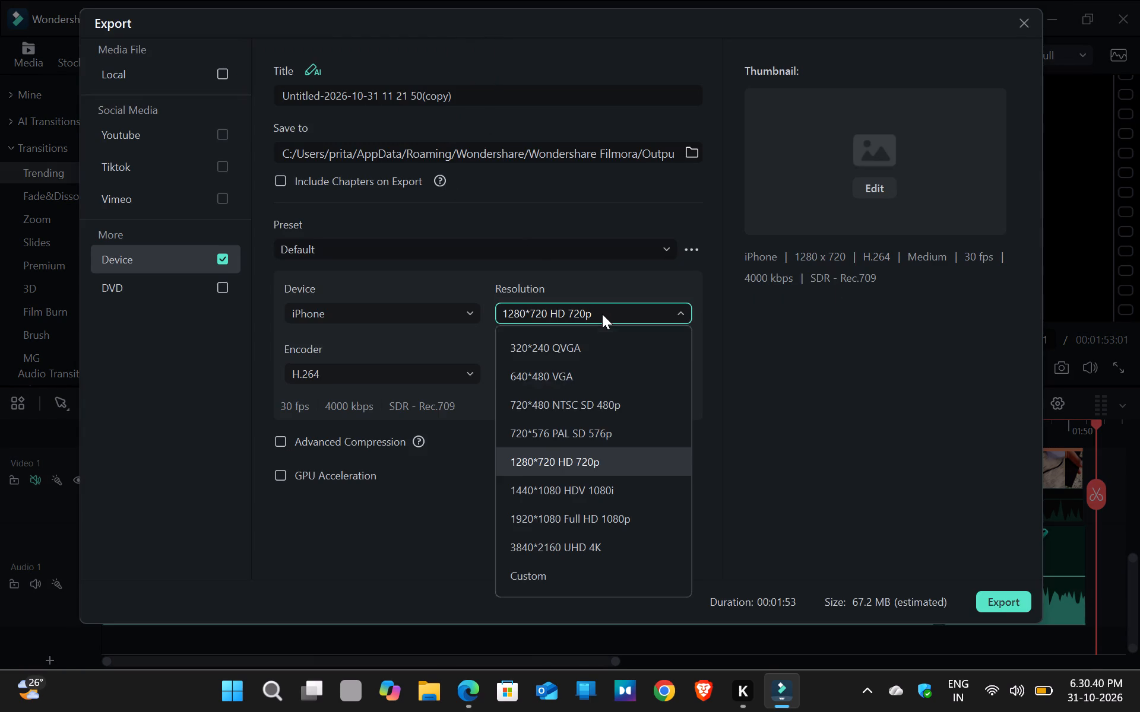
left_click(634, 527)
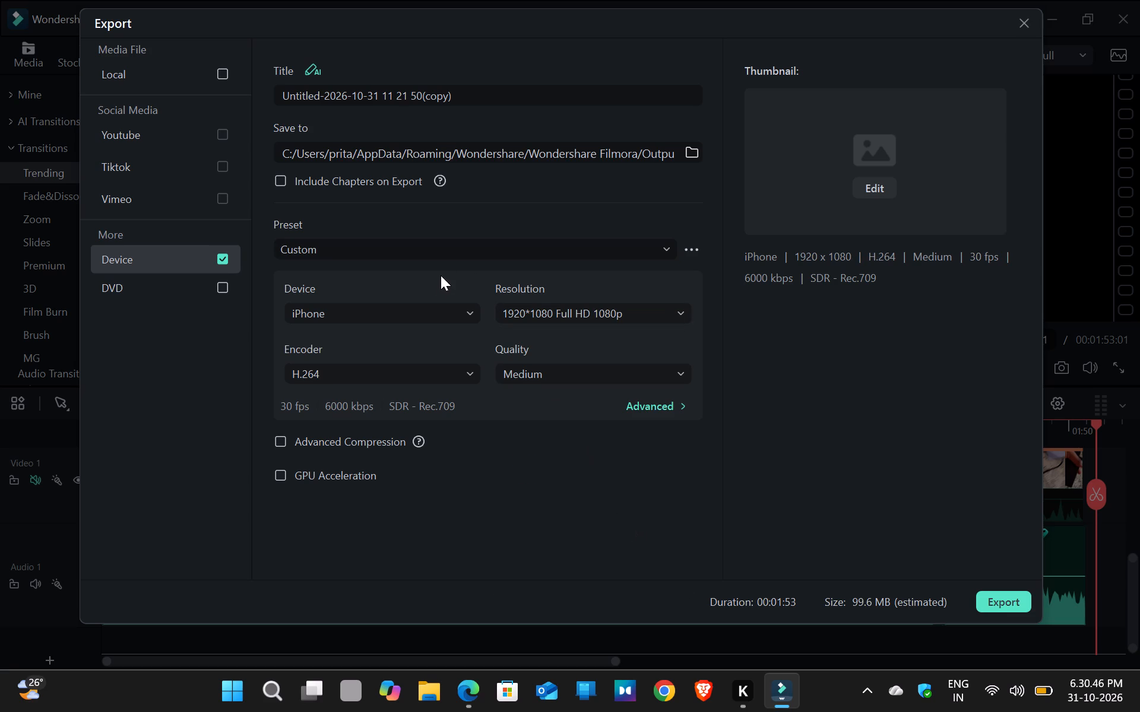
left_click(456, 320)
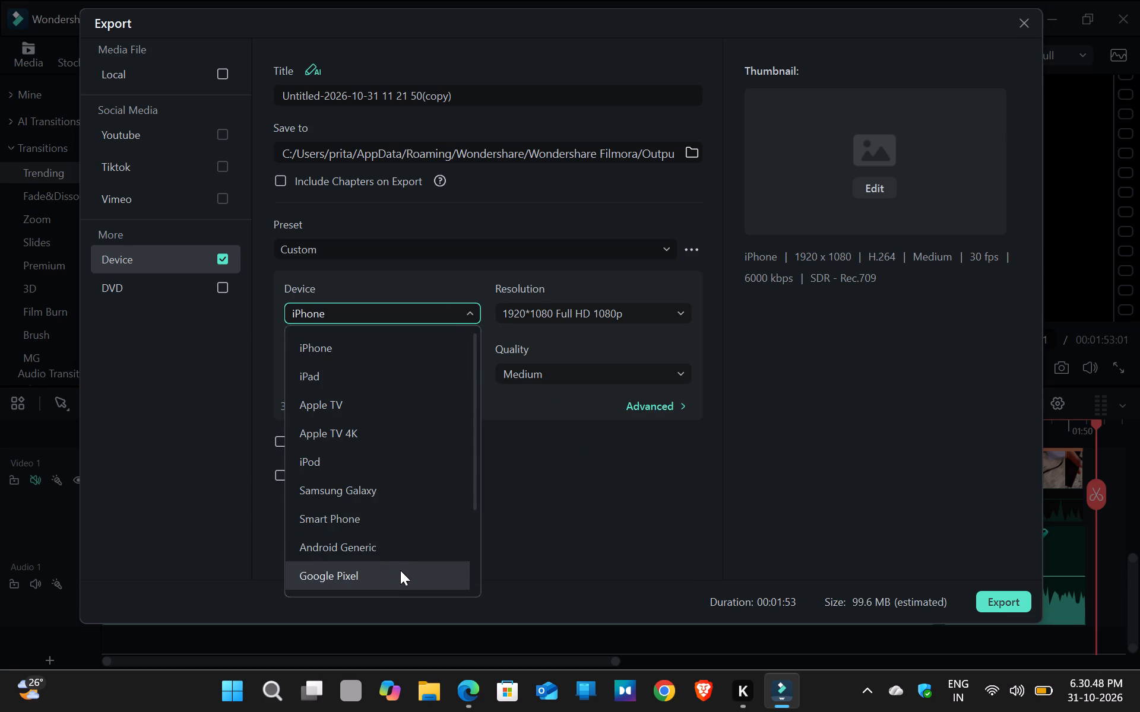
left_click(517, 552)
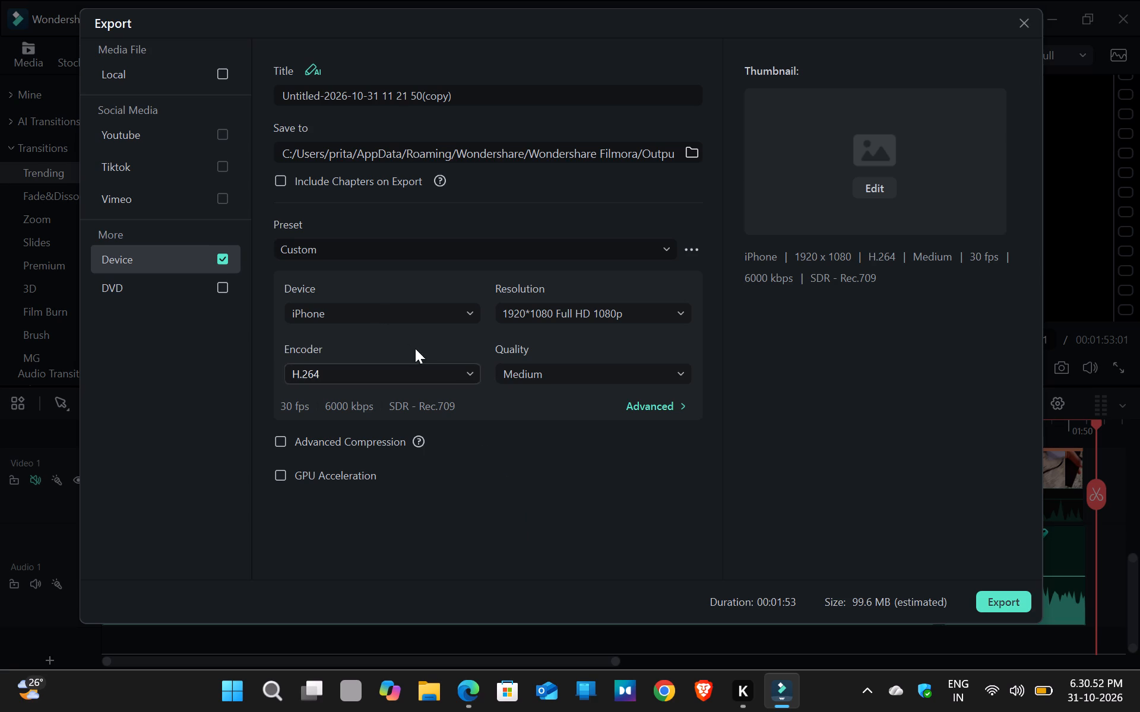
Add the Local export target and set its MP4 video quality to High.
left_click(197, 56)
left_click(198, 76)
left_click(217, 75)
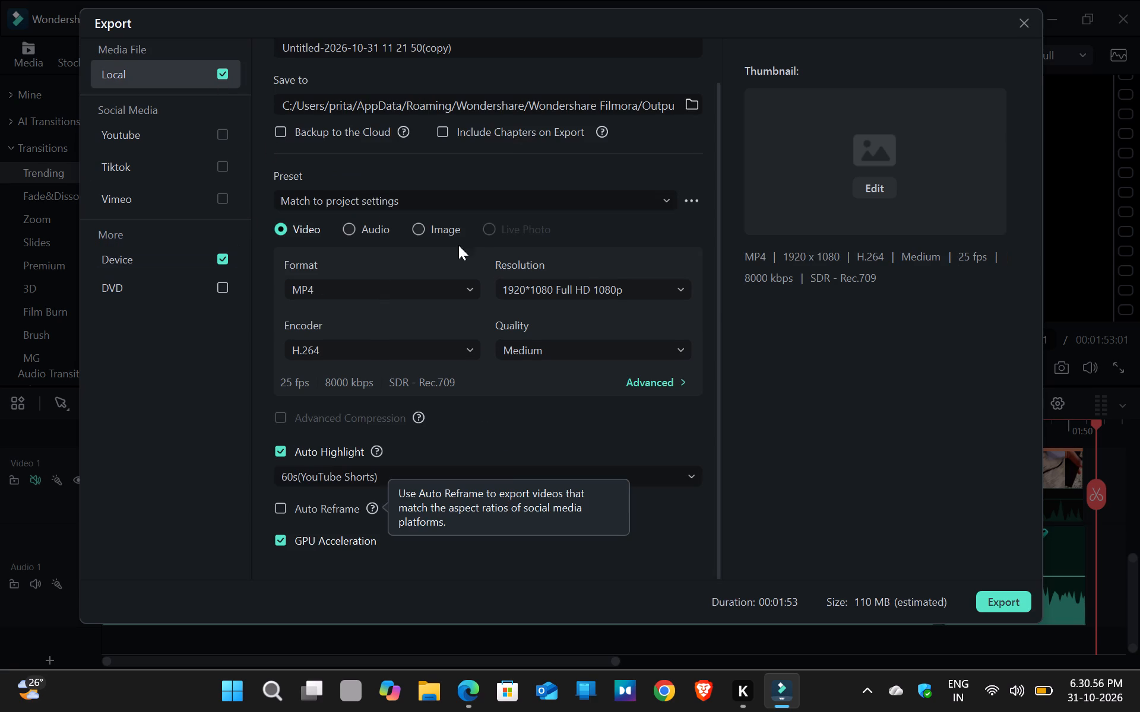
left_click(607, 295)
left_click(608, 296)
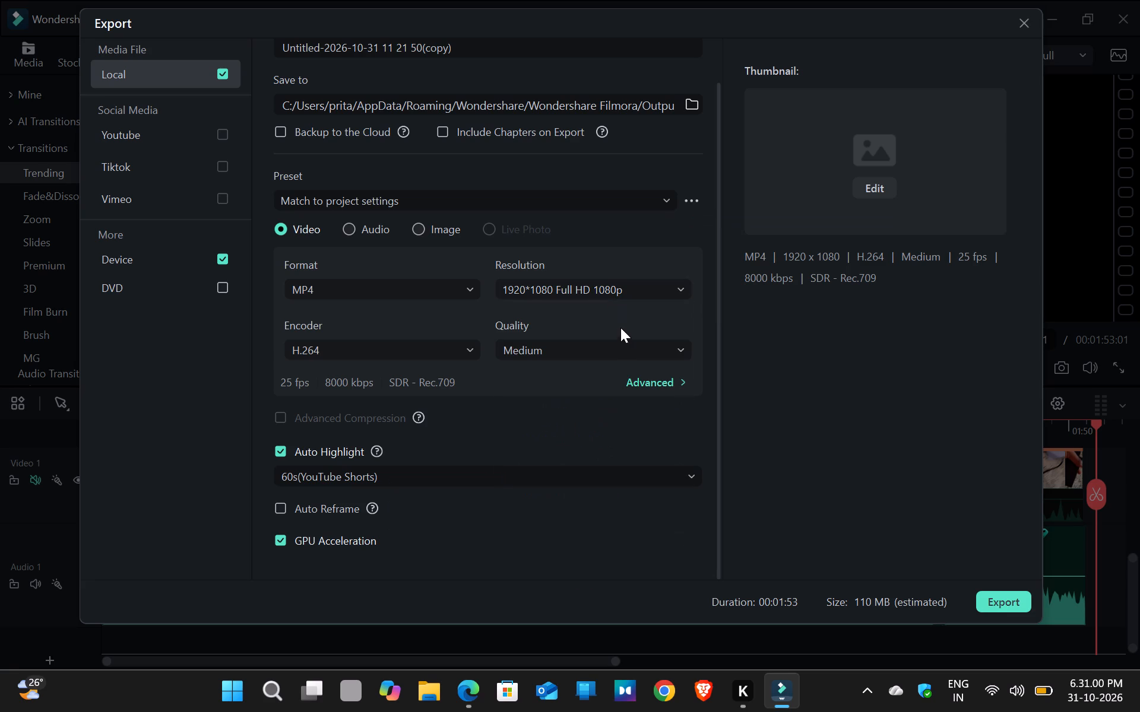
left_click(622, 347)
left_click(603, 433)
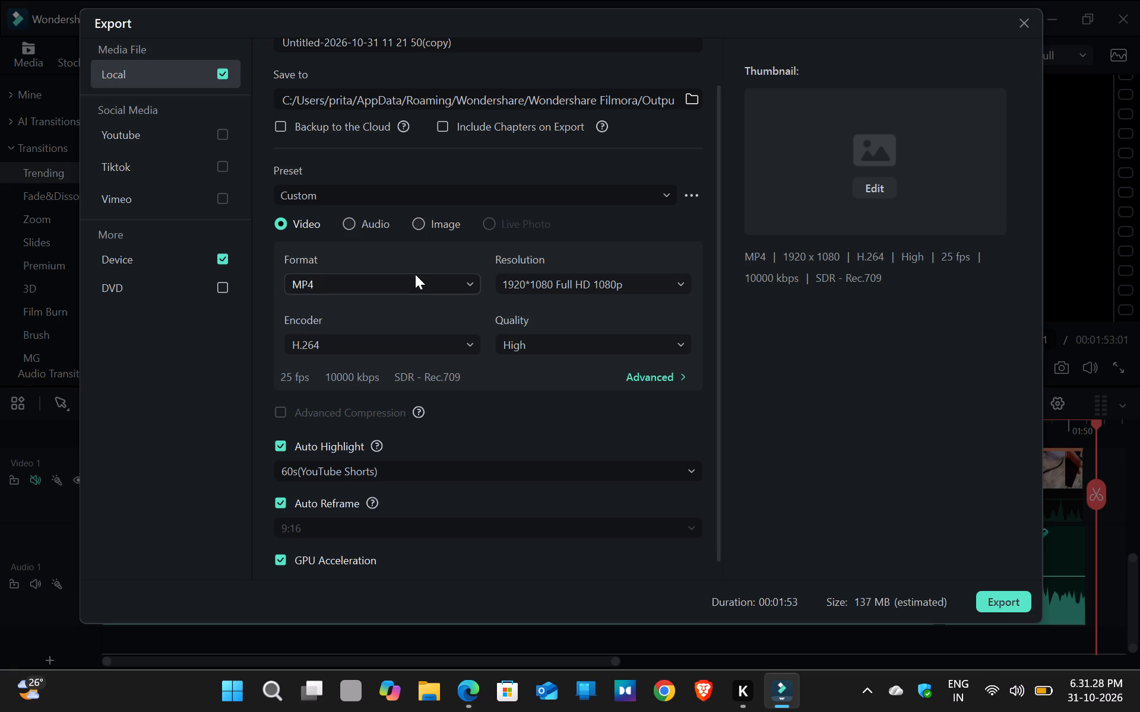
scroll(490, 304, "up", 2)
scroll(490, 304, "down", 2)
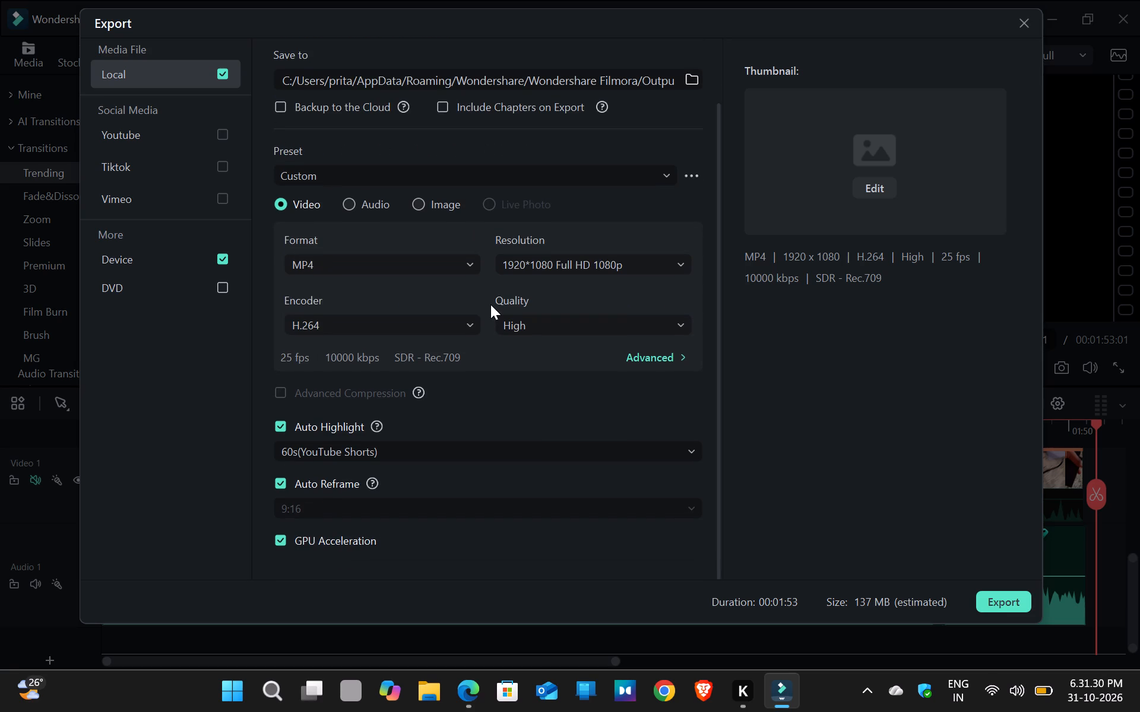
scroll(490, 304, "down", 3)
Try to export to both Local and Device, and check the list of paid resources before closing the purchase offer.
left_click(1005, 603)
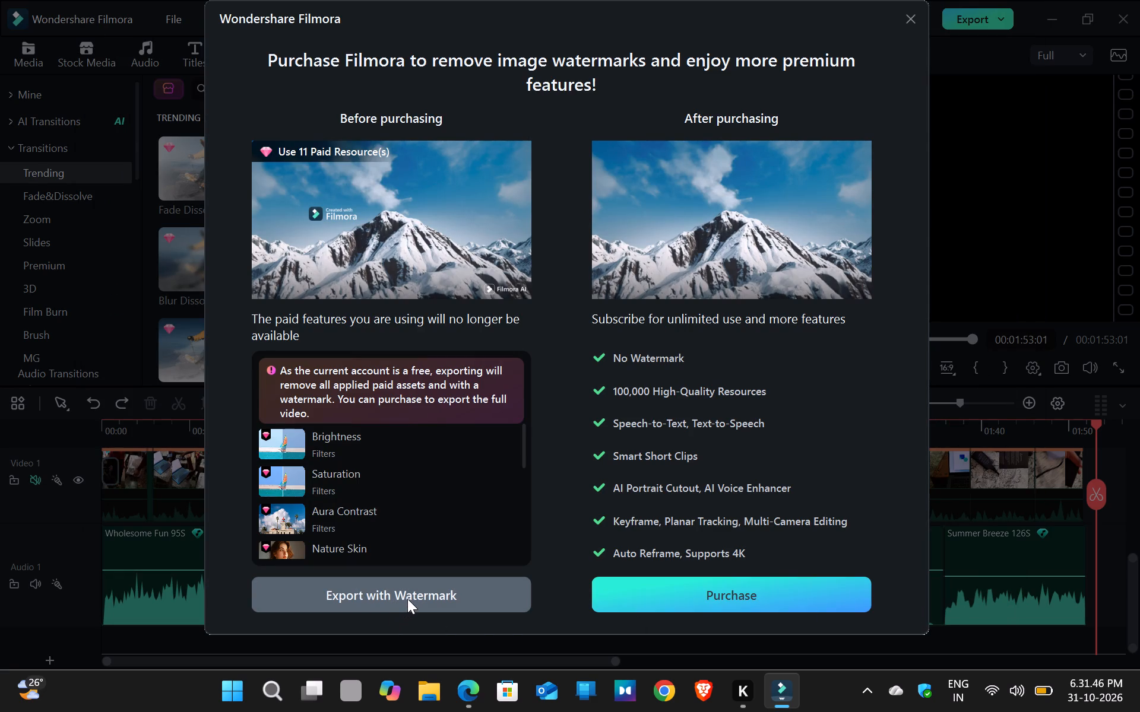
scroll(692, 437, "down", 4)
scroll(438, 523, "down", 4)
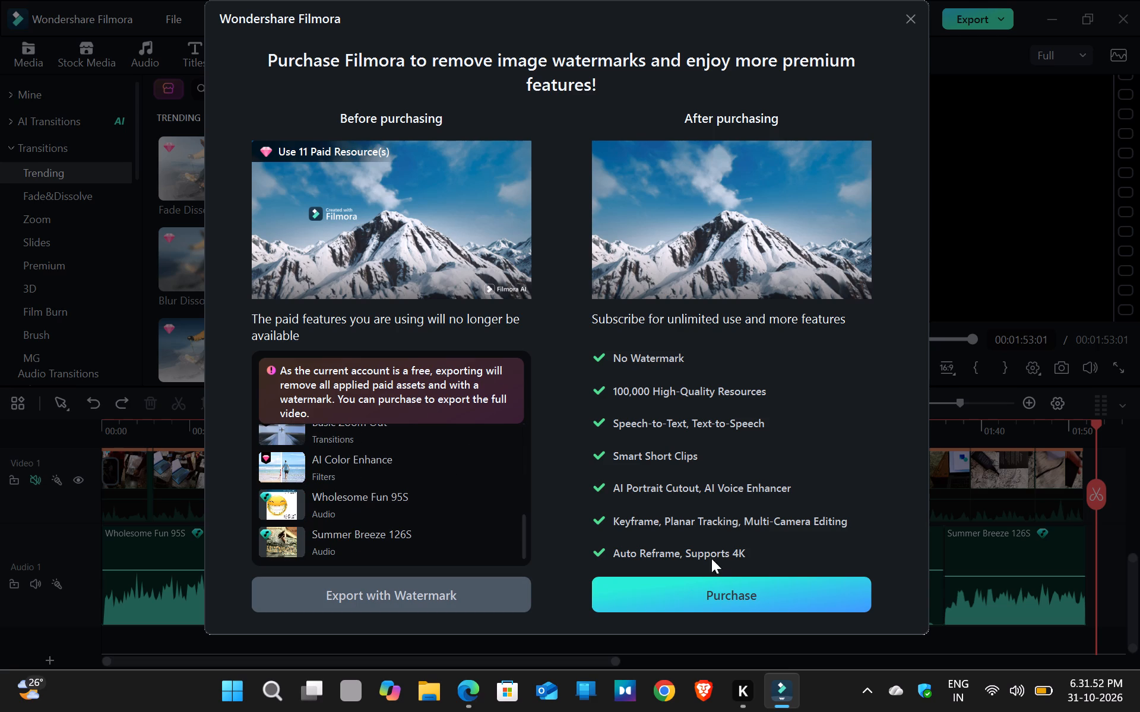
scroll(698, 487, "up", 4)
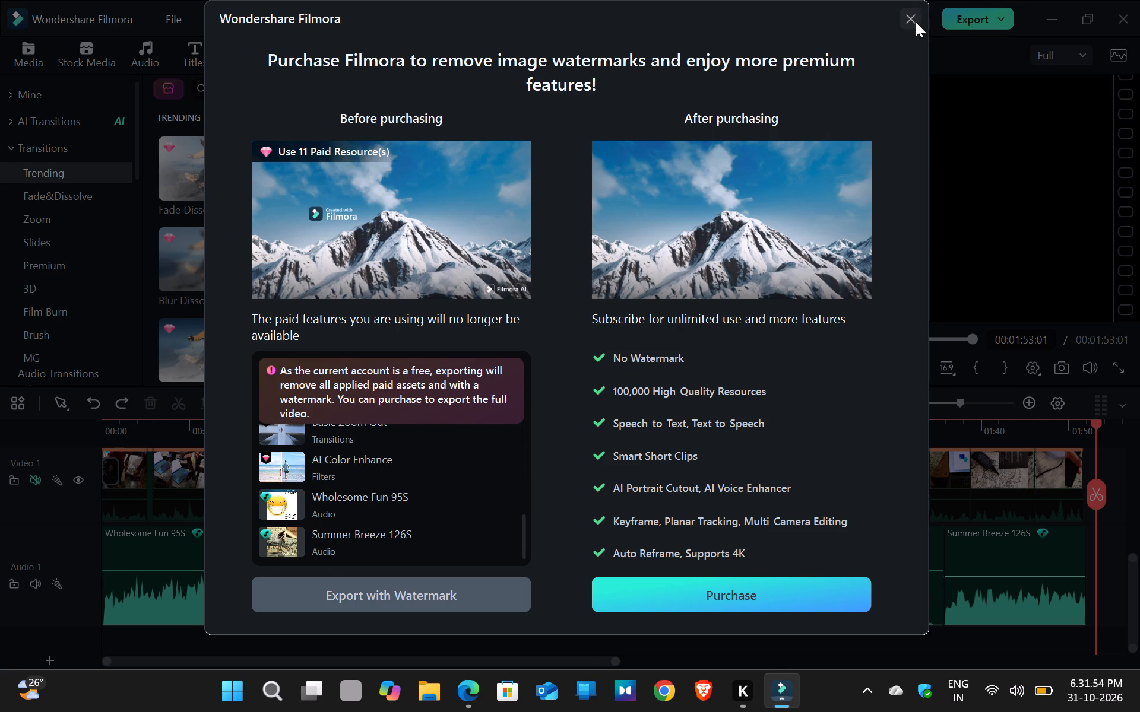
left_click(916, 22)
Reopen the export settings and deselect the Device target, keeping Local selected.
left_click(984, 22)
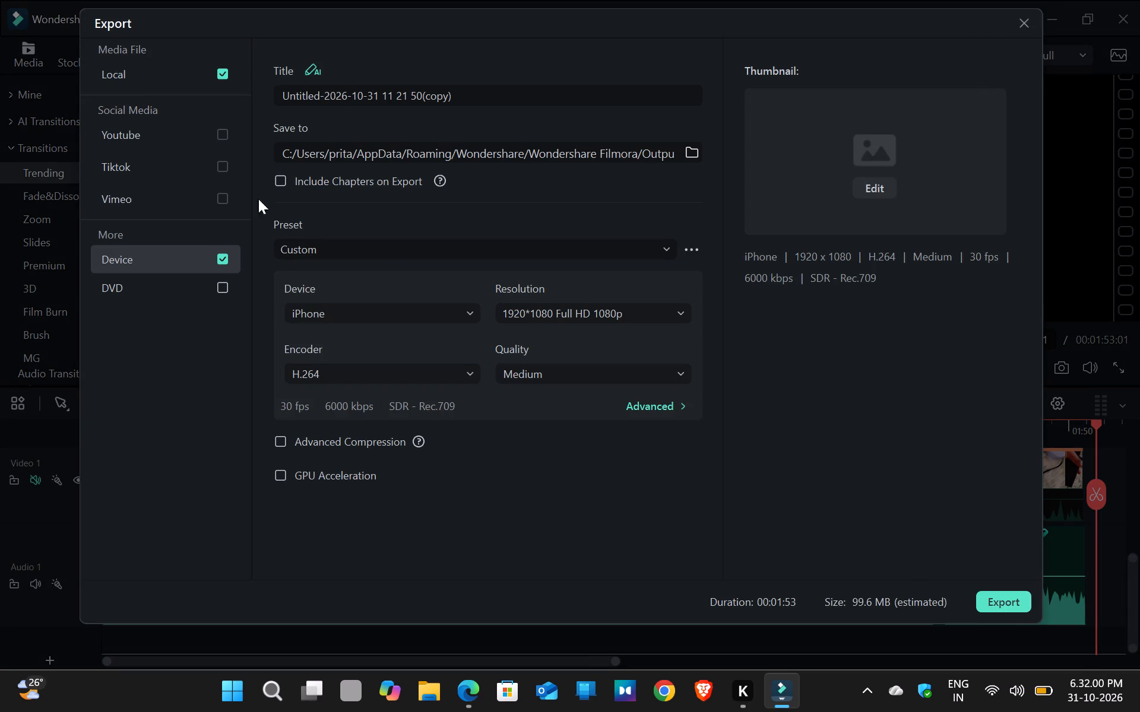
left_click(223, 260)
Set the iPhone export's quality to High and look over its advanced settings without changing them.
left_click(653, 372)
left_click(667, 456)
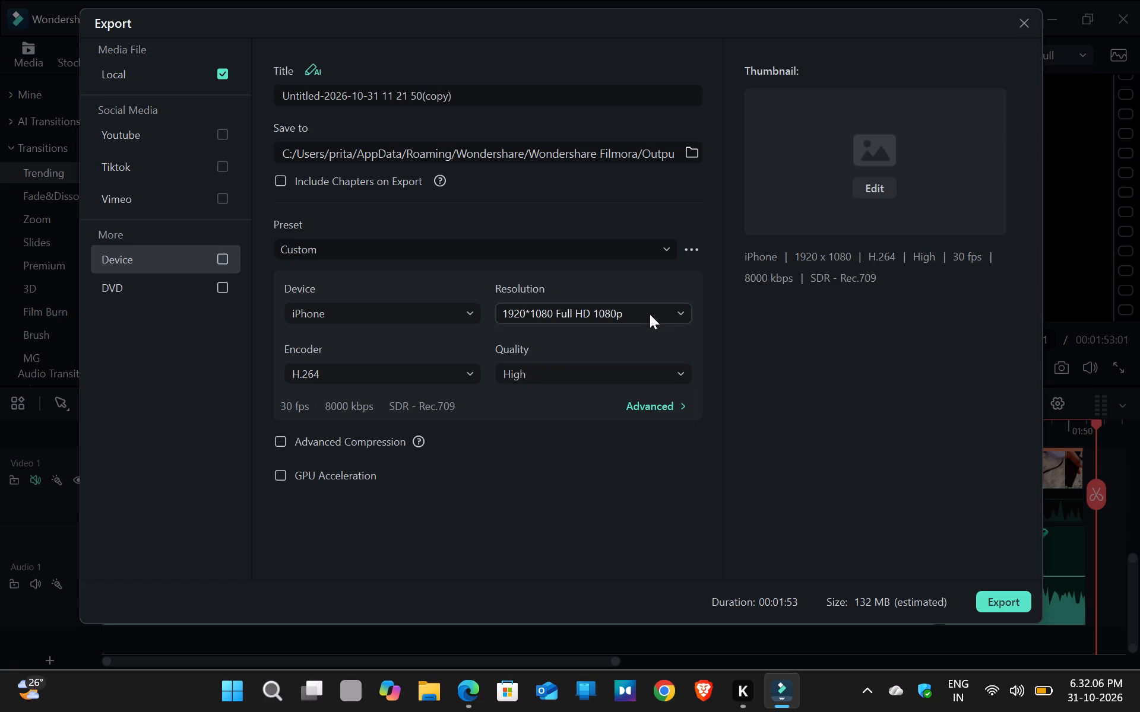
left_click(650, 314)
left_click(651, 313)
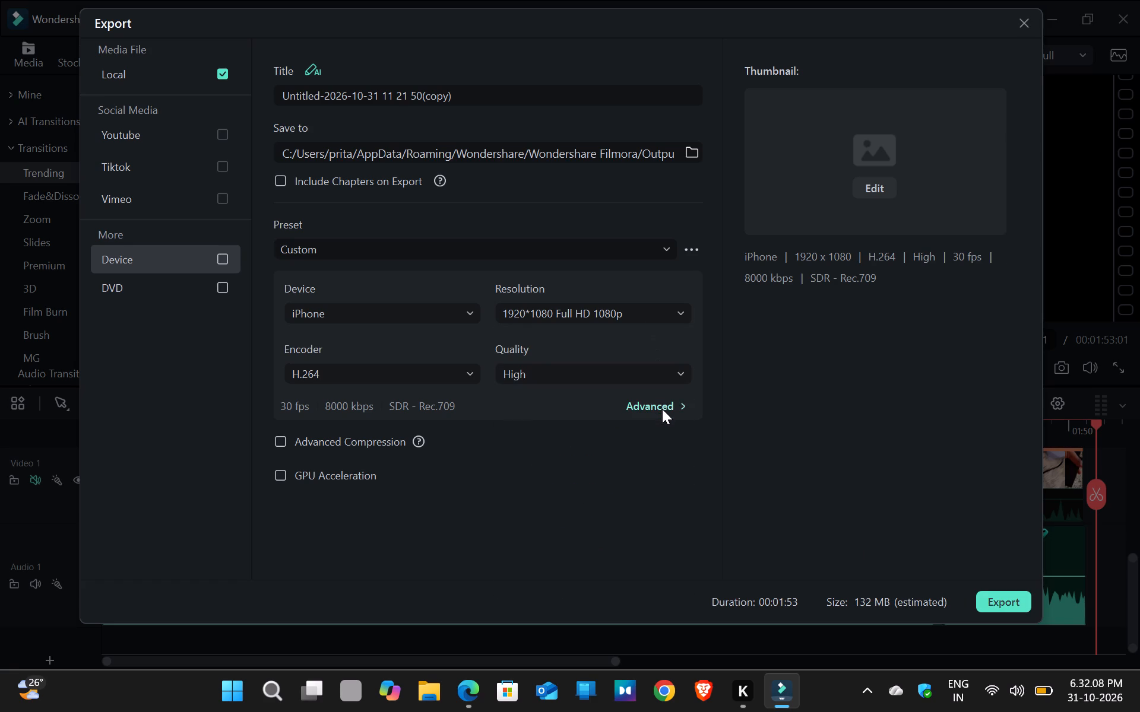
left_click(662, 409)
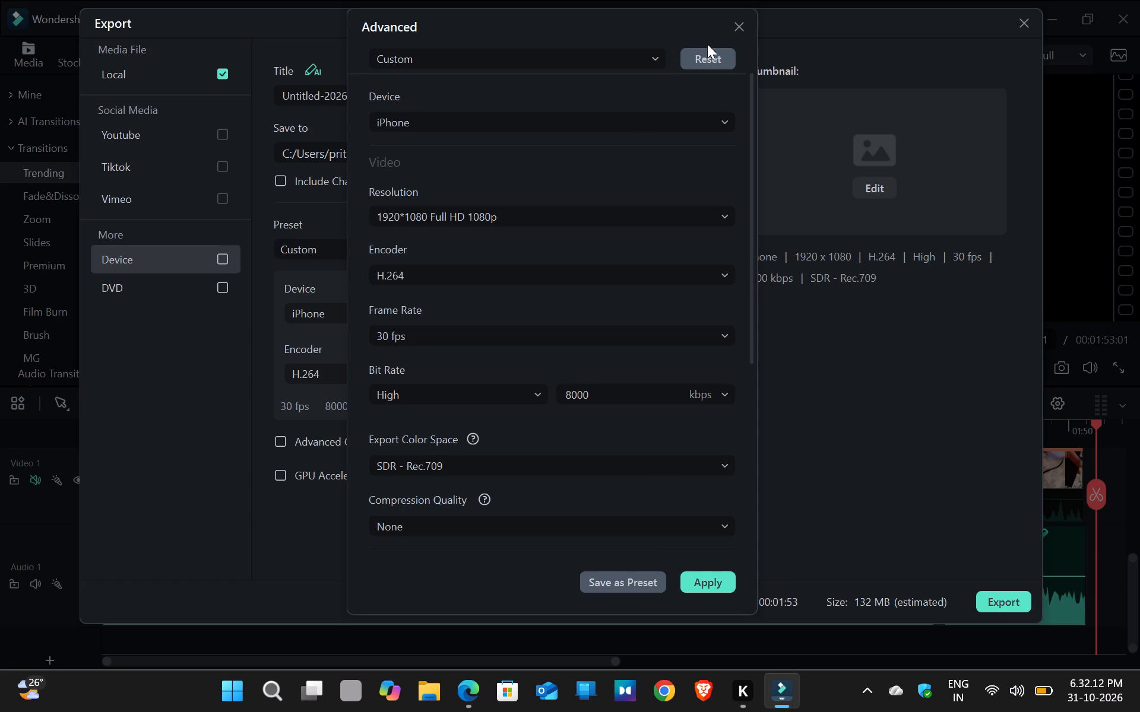
left_click(738, 30)
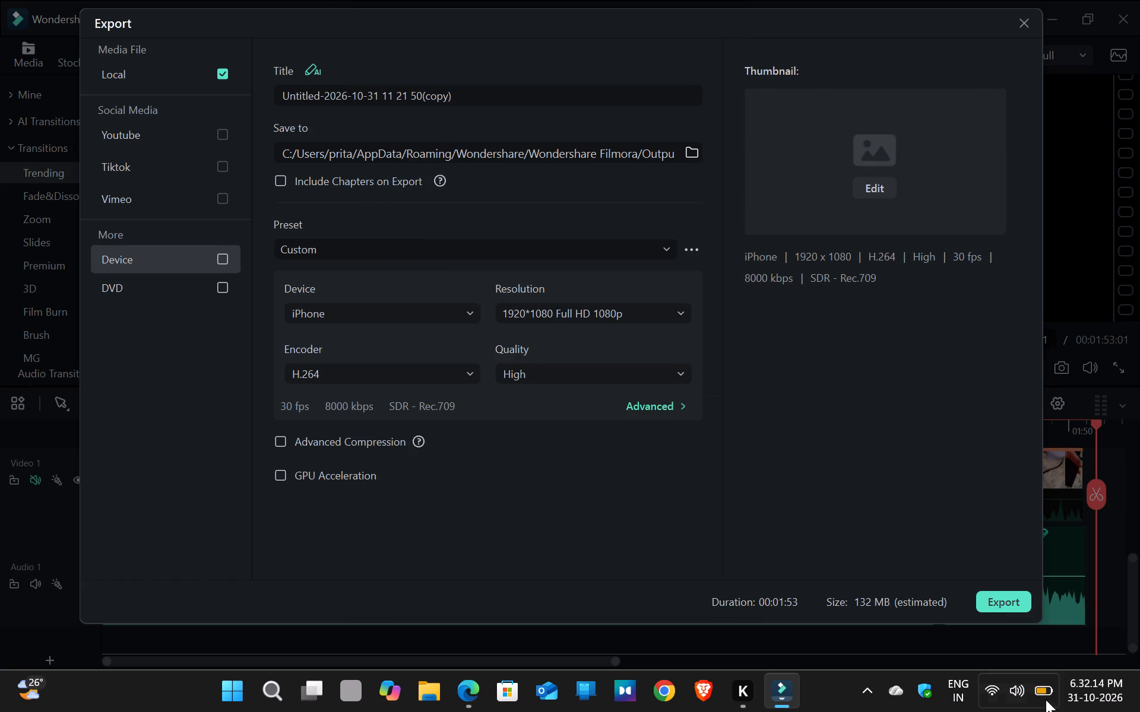
Export the video locally to an H.264 file at Full HD 1080p and High quality, accepting the watermark instead of purchasing.
left_click(1001, 604)
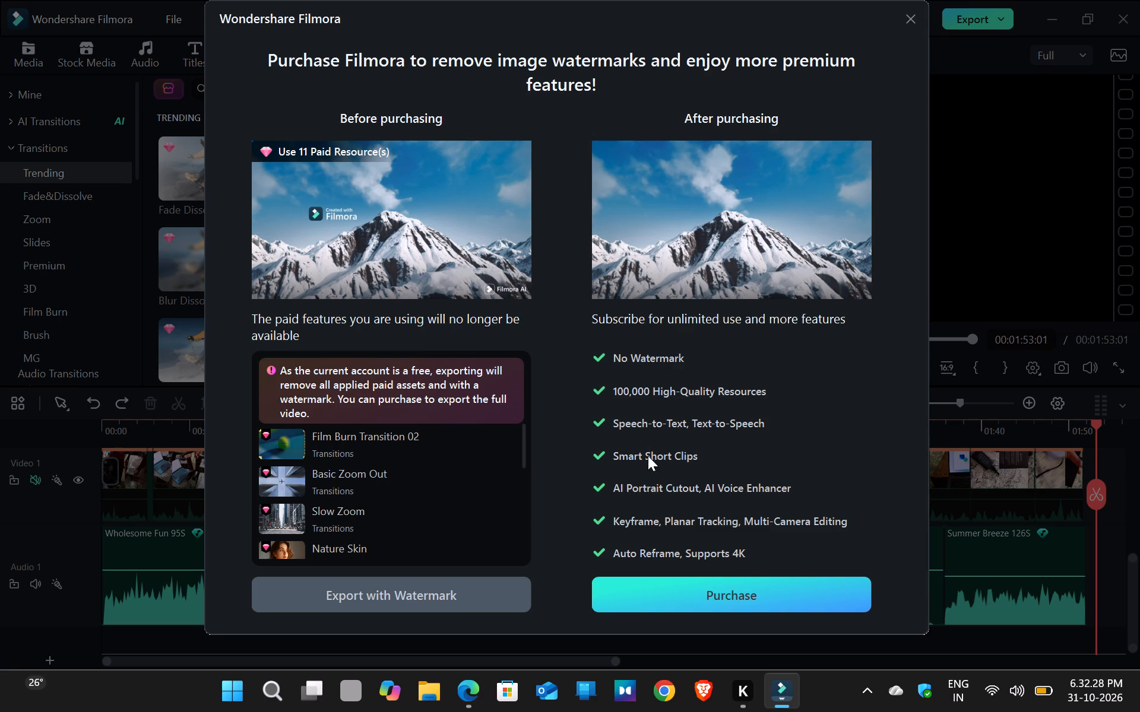
scroll(729, 427, "down", 3)
left_click(445, 595)
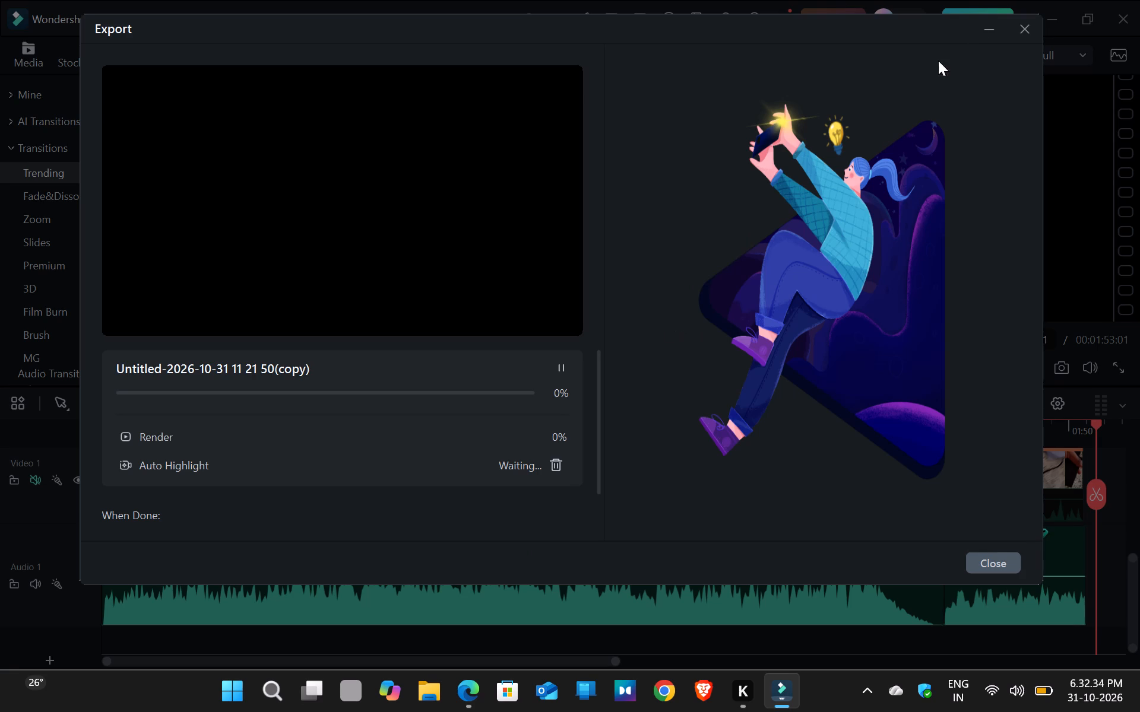
Close the export progress window for the video and return to the editing timeline.
left_click(1021, 29)
left_click(663, 299)
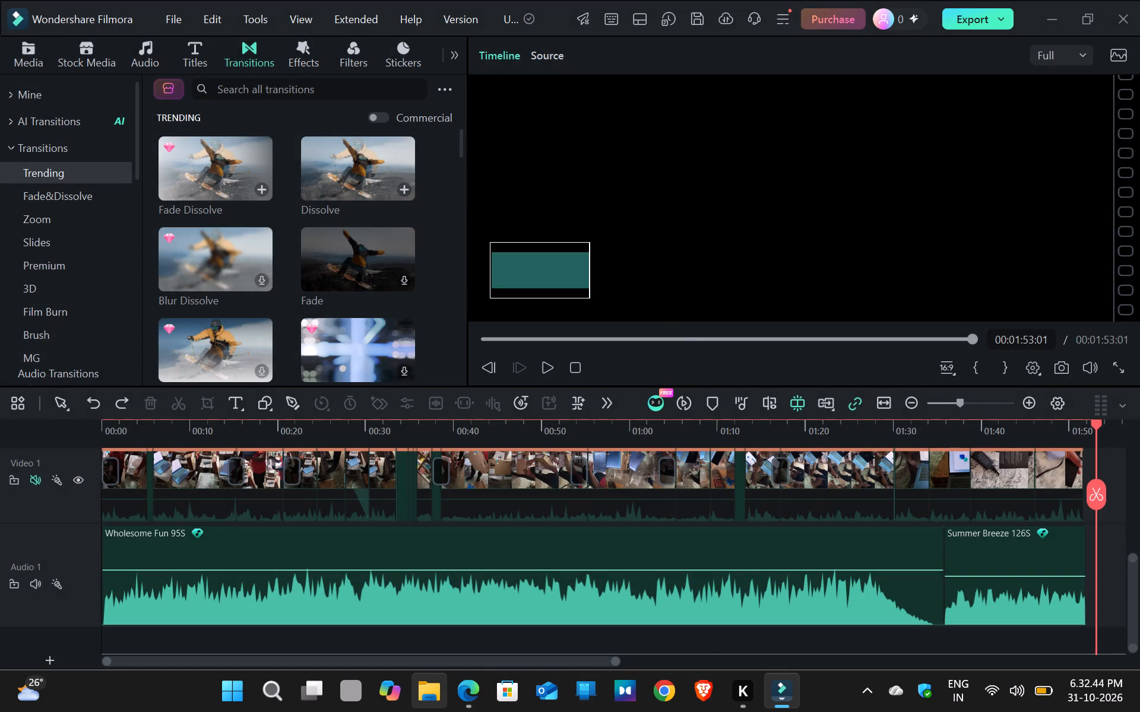
Switch to File Explorer and check the Downloads folder for the exported video, refreshing the file list.
left_click(423, 711)
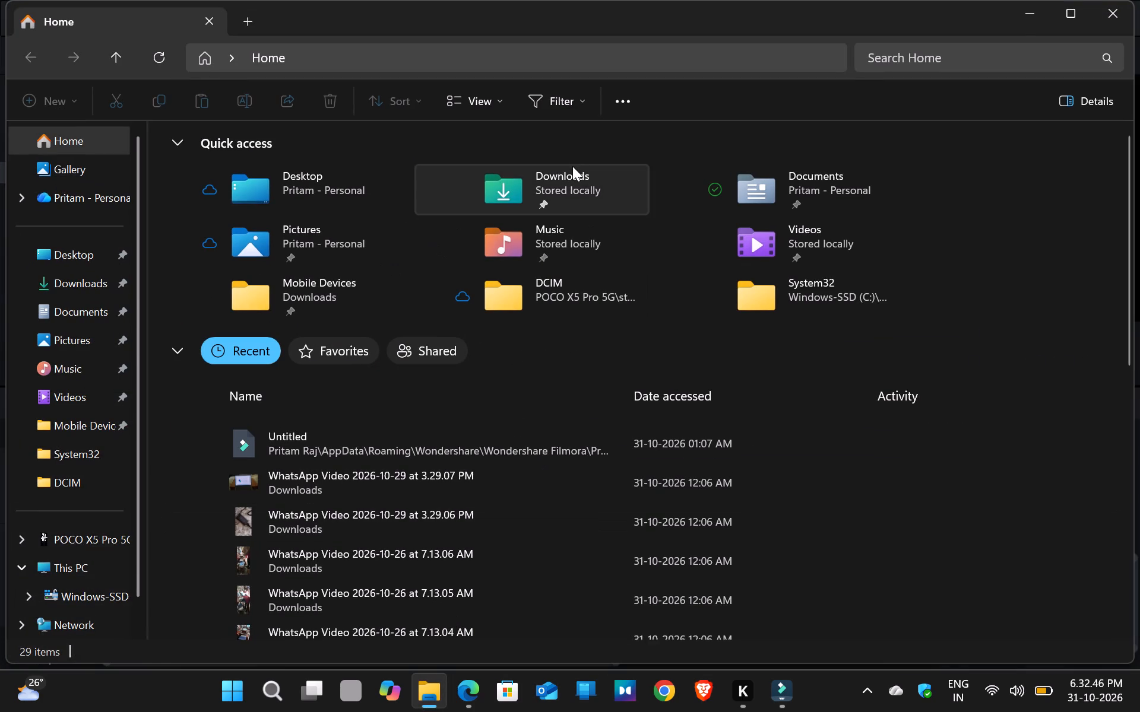
double_click(572, 166)
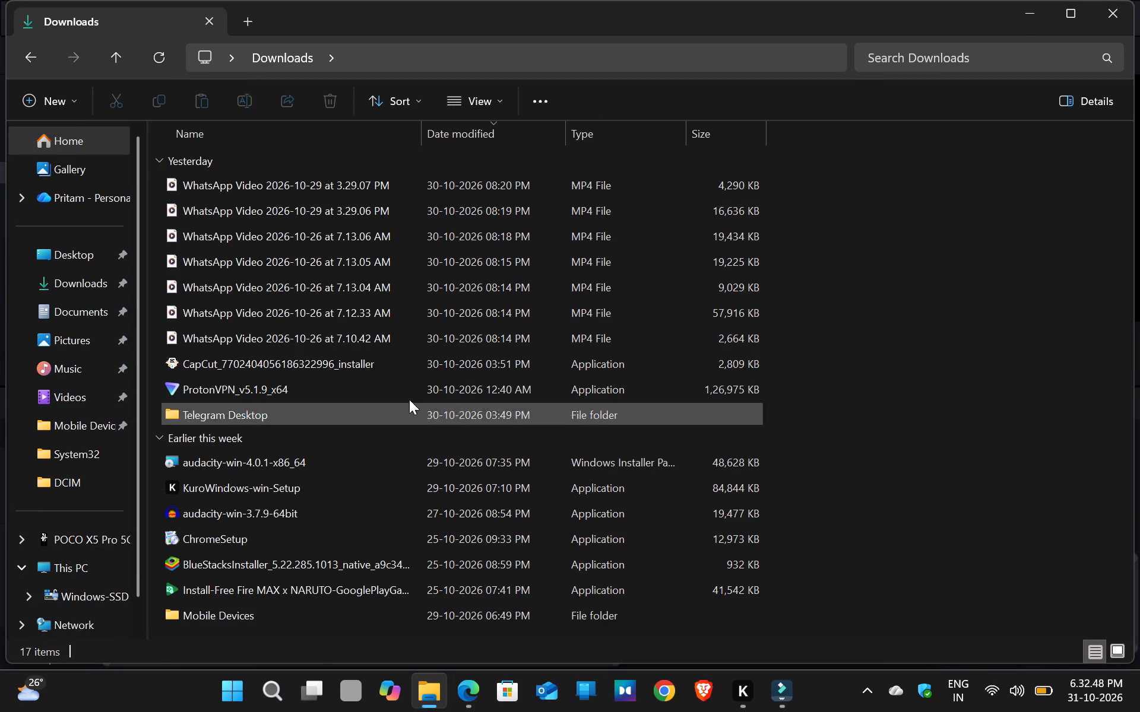
scroll(408, 234, "up", 4)
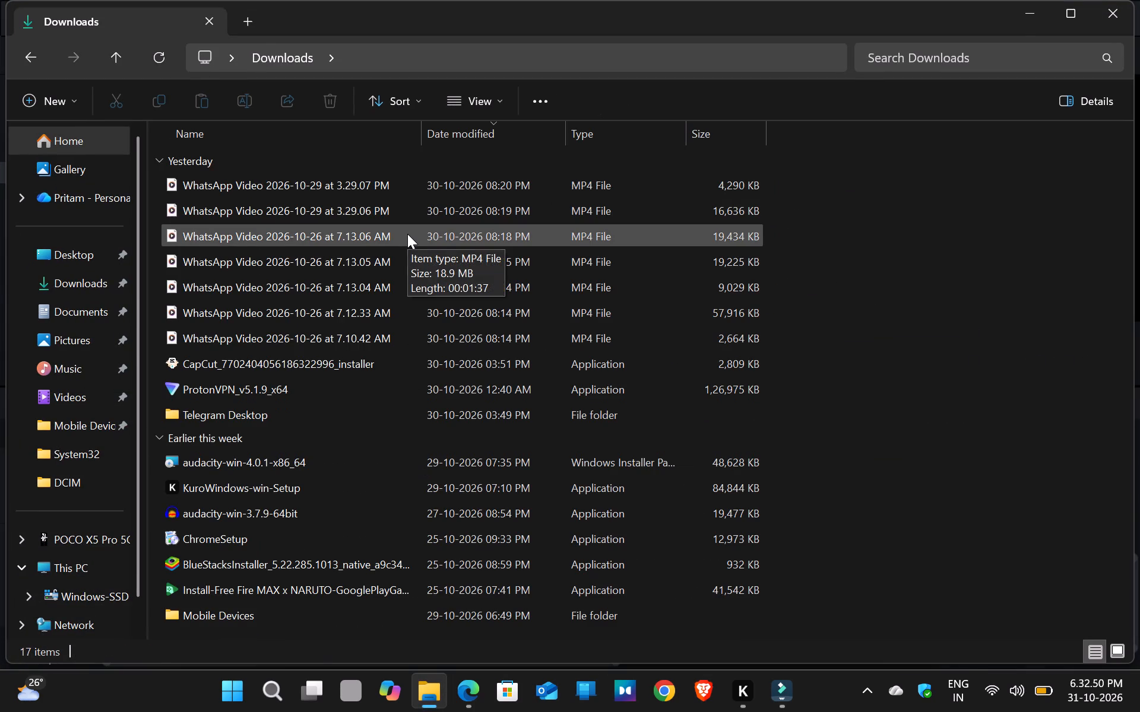
key("ctrl+r")
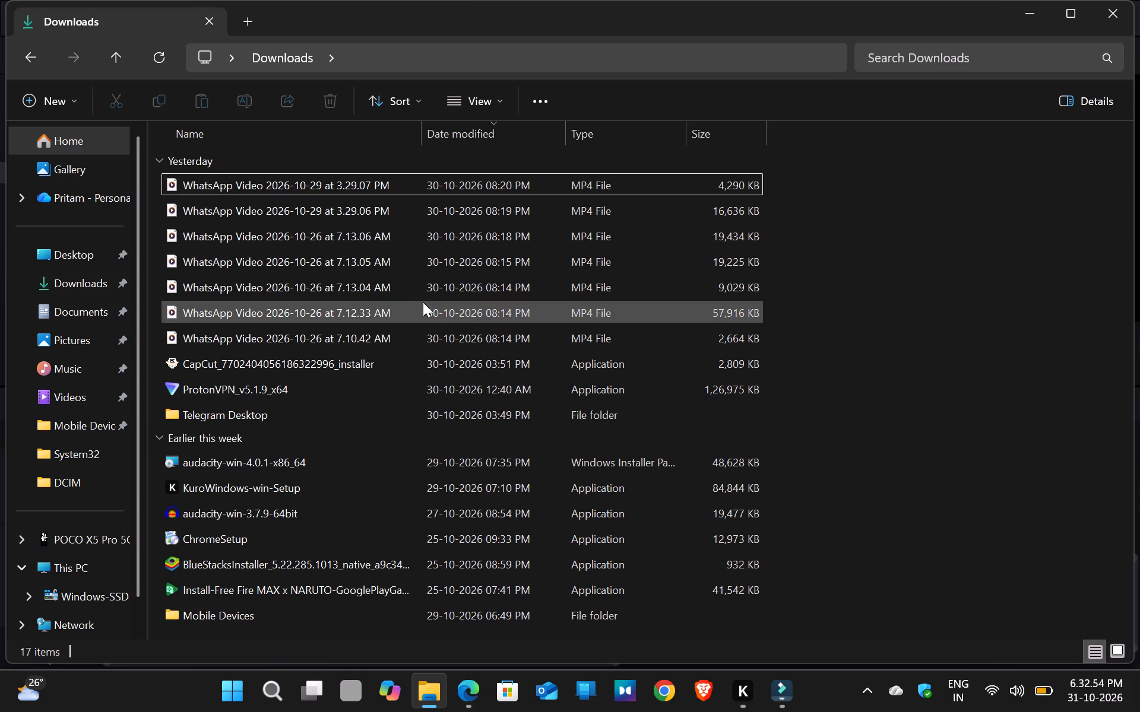
key("ctrl+r")
scroll(413, 357, "up", 4)
scroll(413, 357, "down", 4)
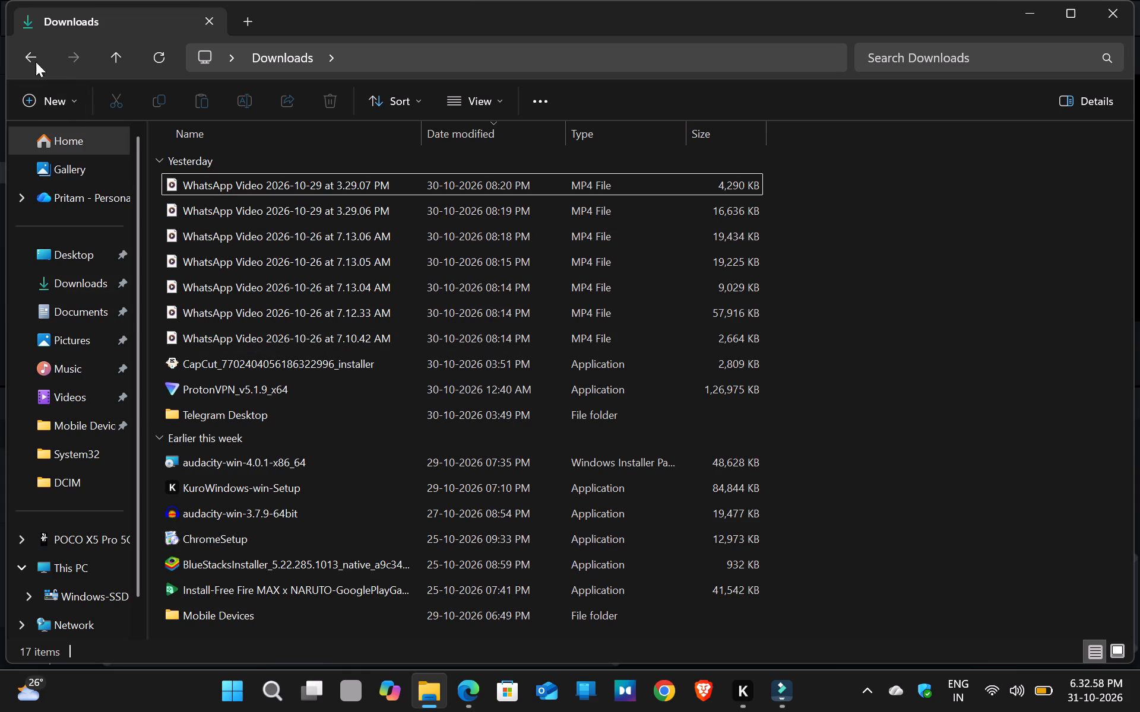
Go back to File Explorer's Home view and open the recent Untitled Filmora project file.
left_click(27, 47)
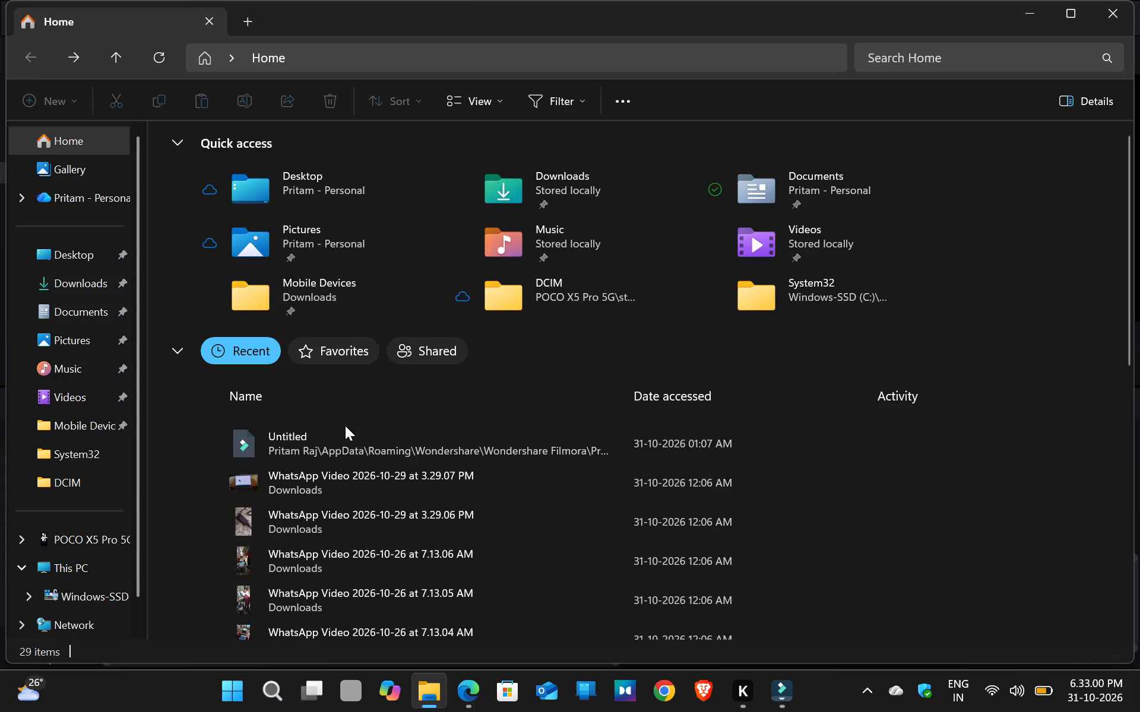
double_click(344, 426)
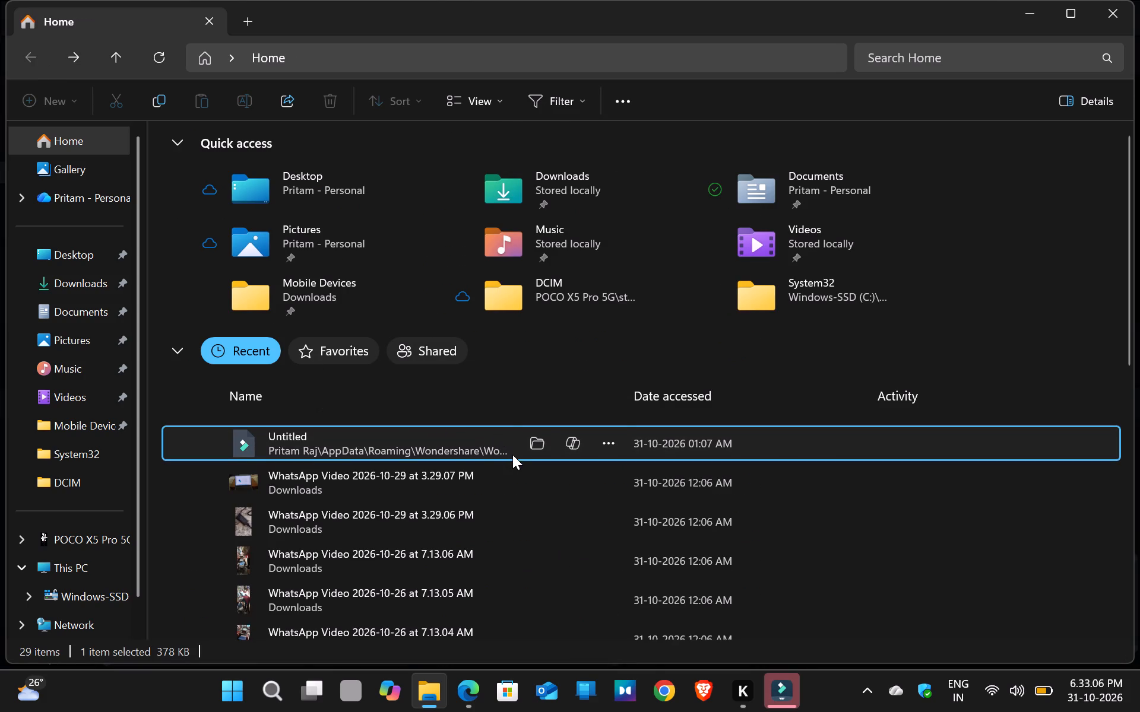
Return to Filmora, save the modified project without uploading it to the cloud, and close the editor and start window.
left_click(784, 689)
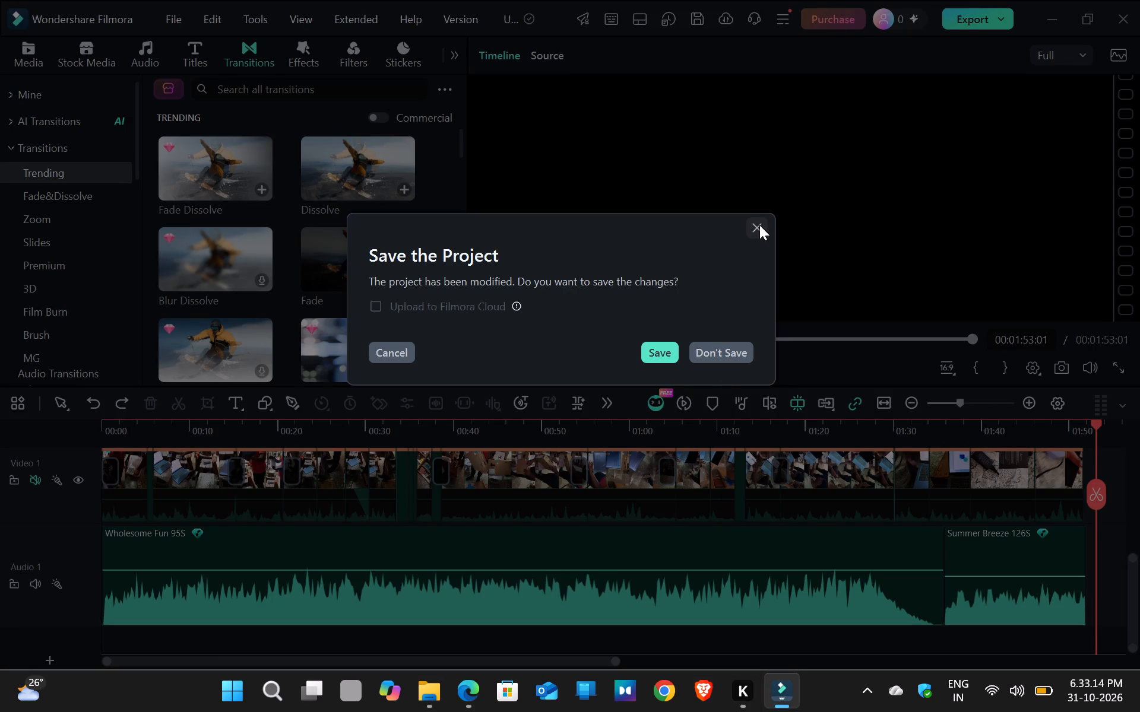
left_click(666, 352)
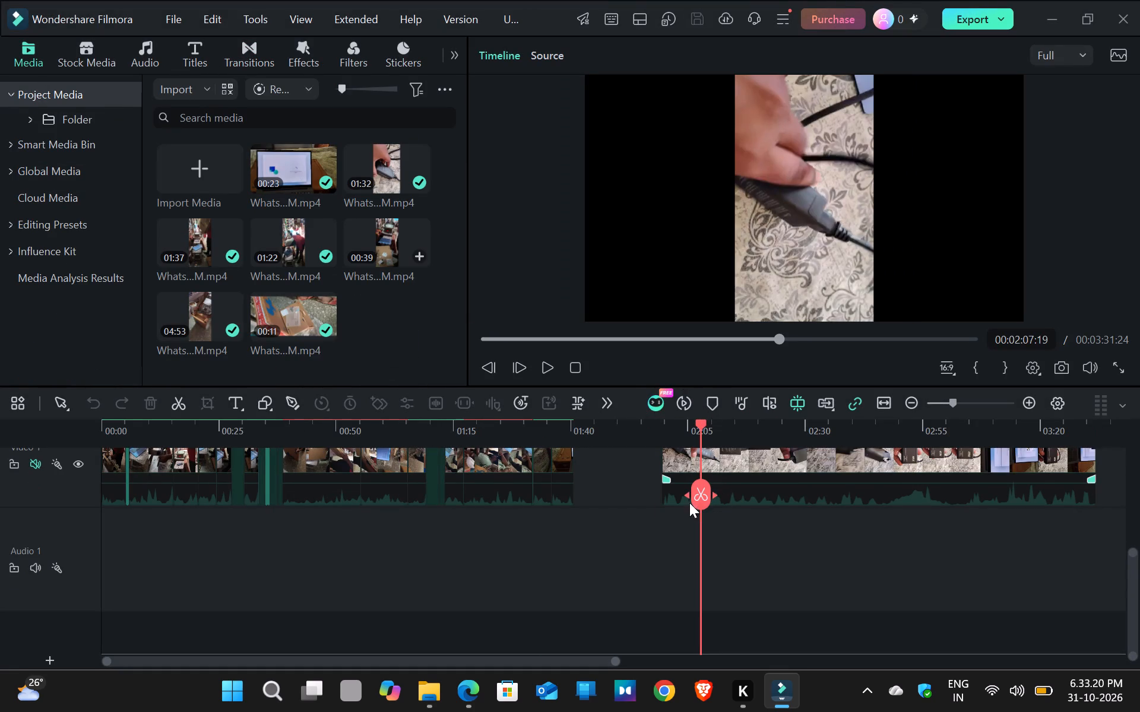
left_click(1120, 12)
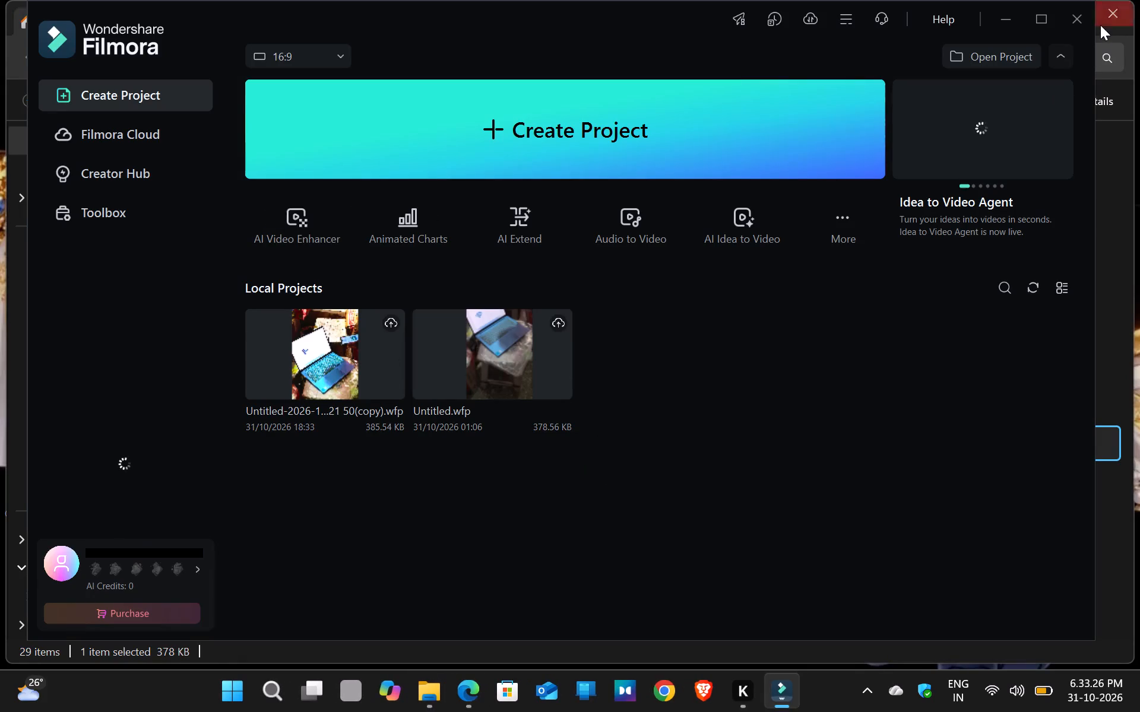
left_click(1075, 24)
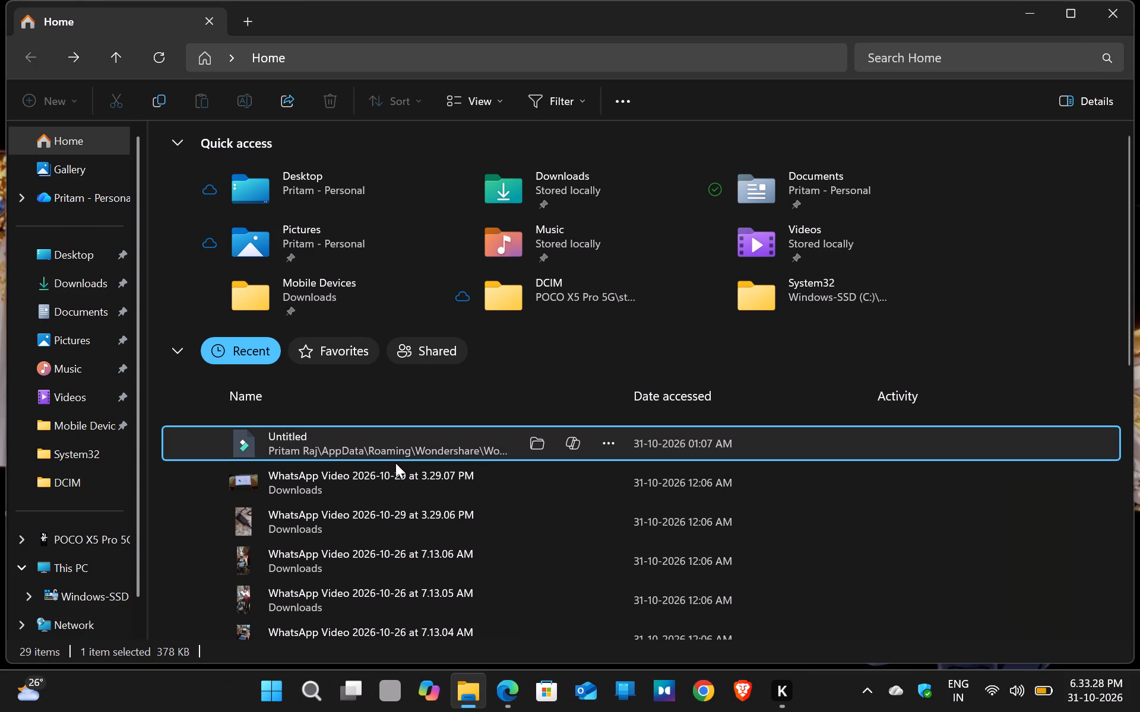
Refresh the recent files in File Explorer's Home view, dismiss the Untitled project's options, and close the window.
left_click(612, 451)
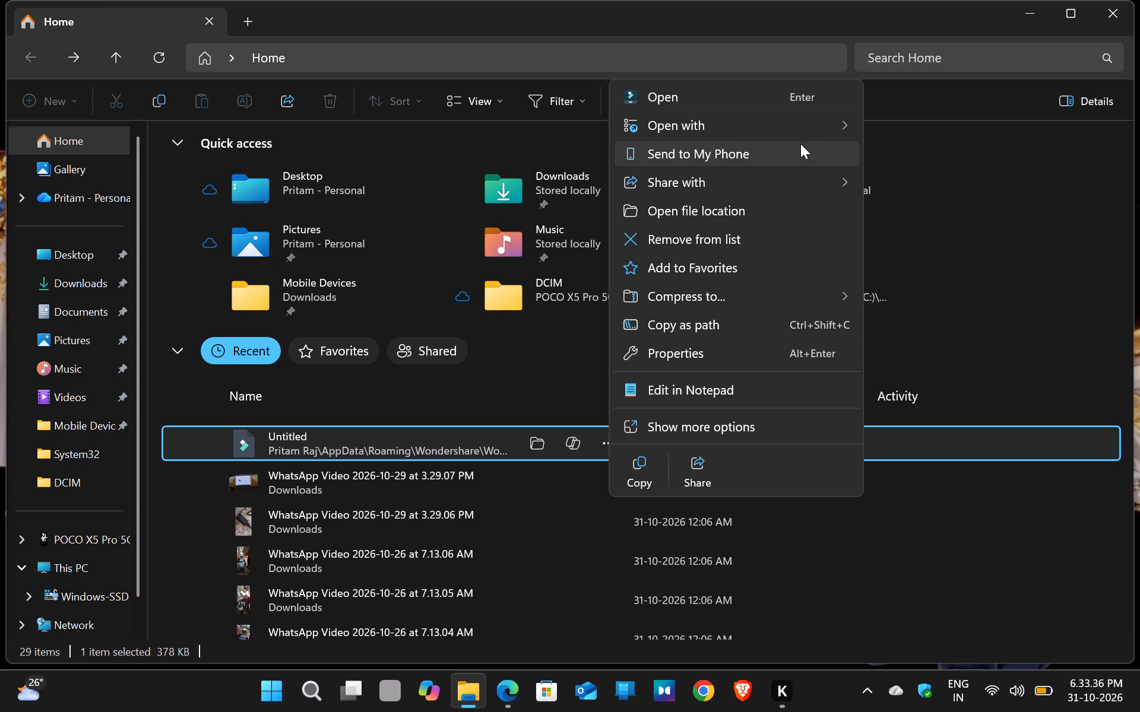
scroll(392, 437, "up", 5)
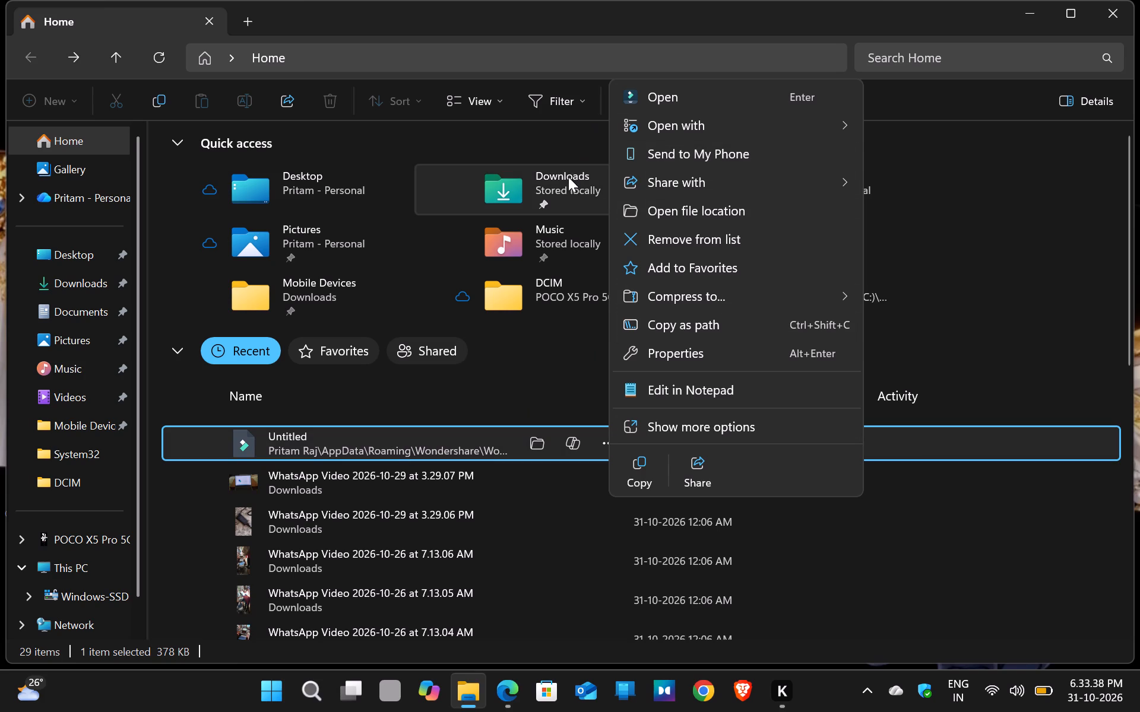
key("ctrl+r")
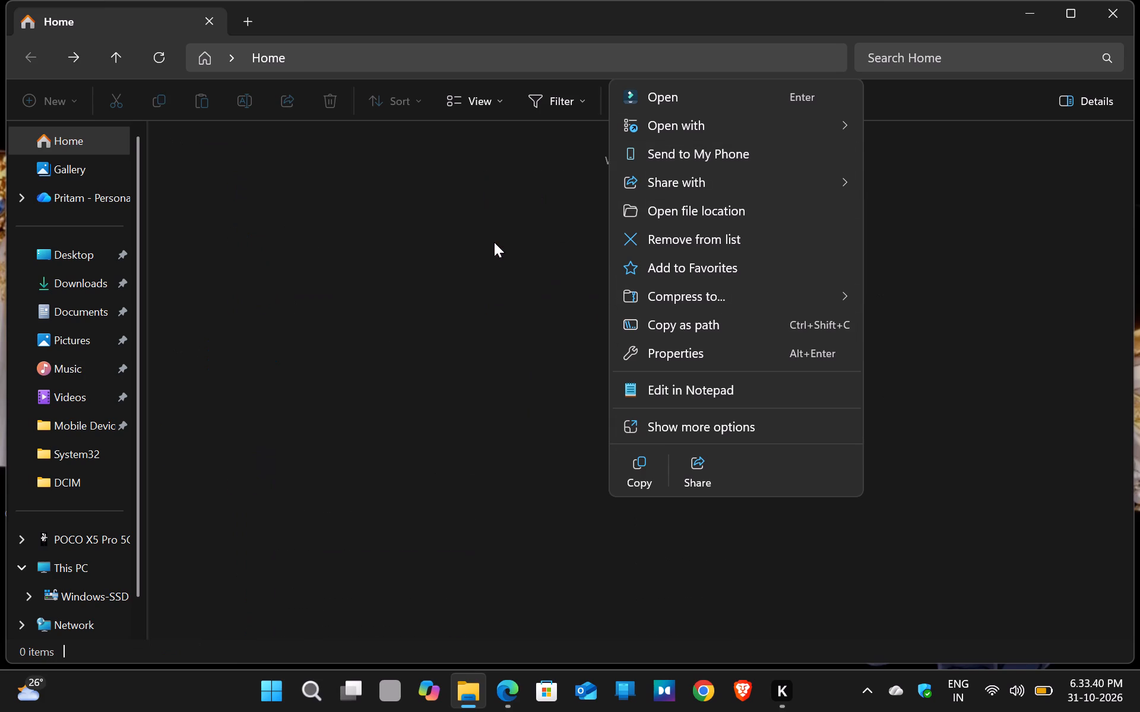
left_click(566, 414)
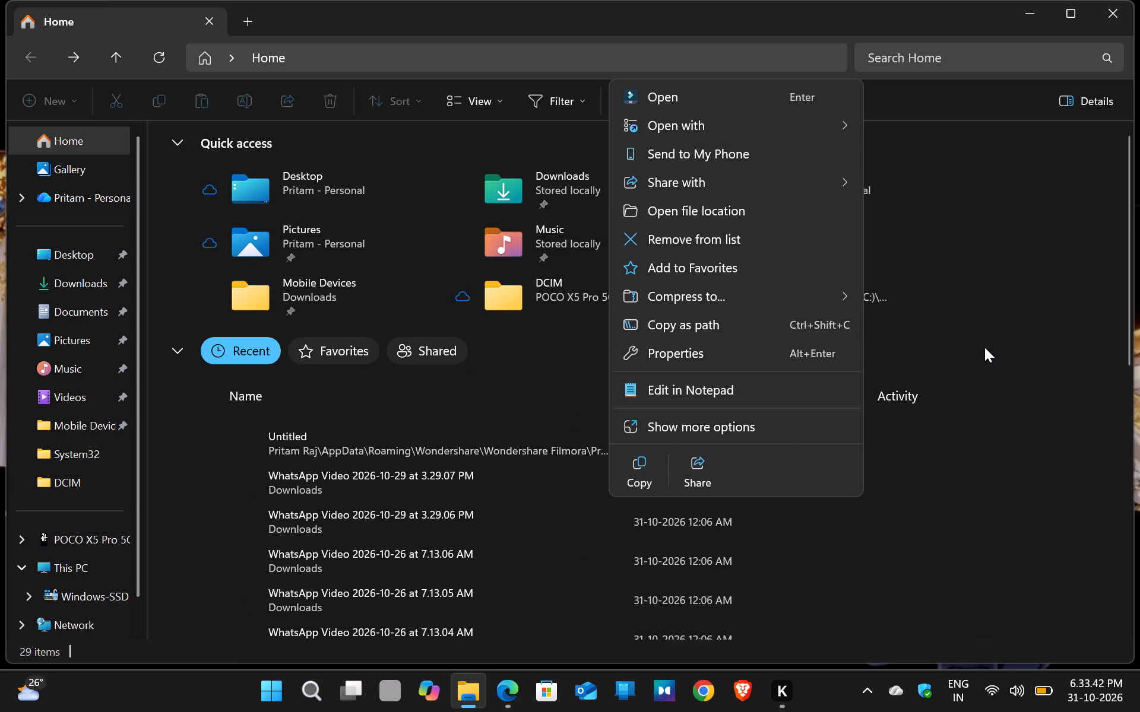
left_click(984, 347)
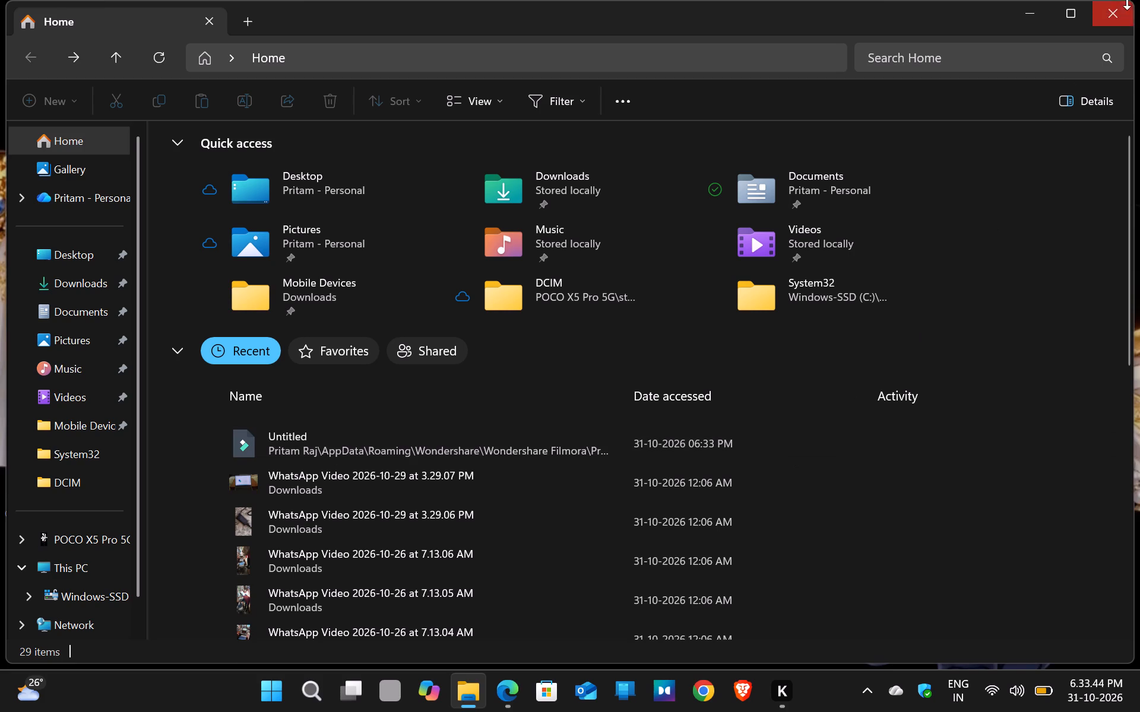
left_click(1128, 0)
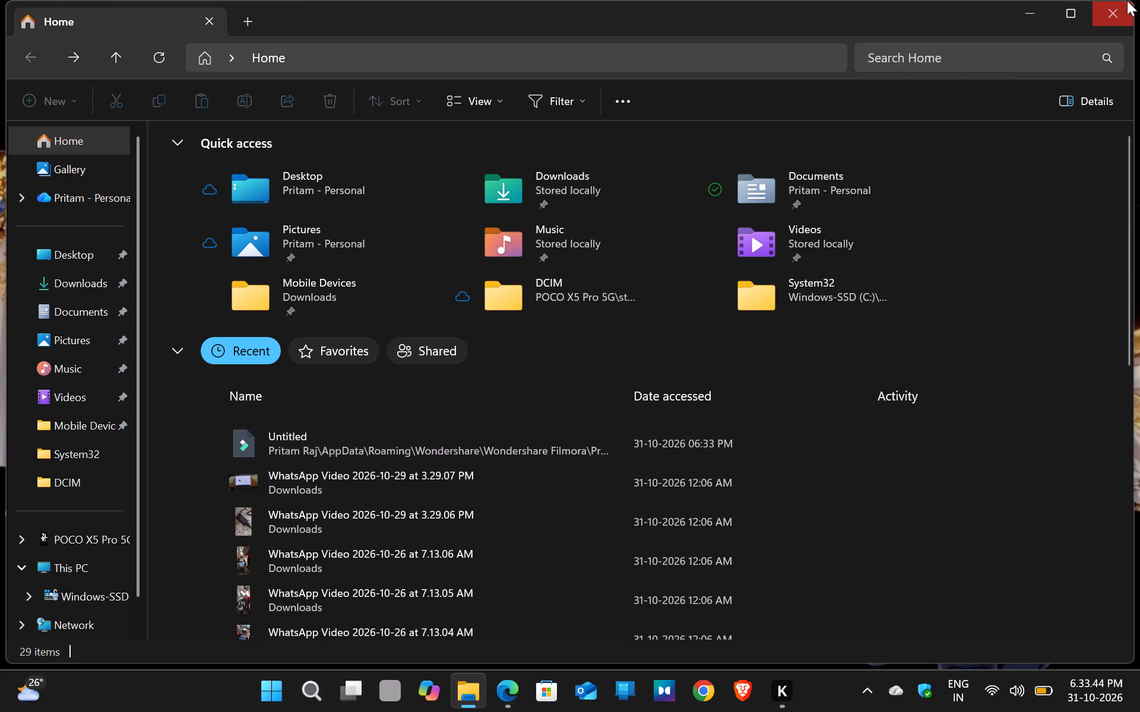
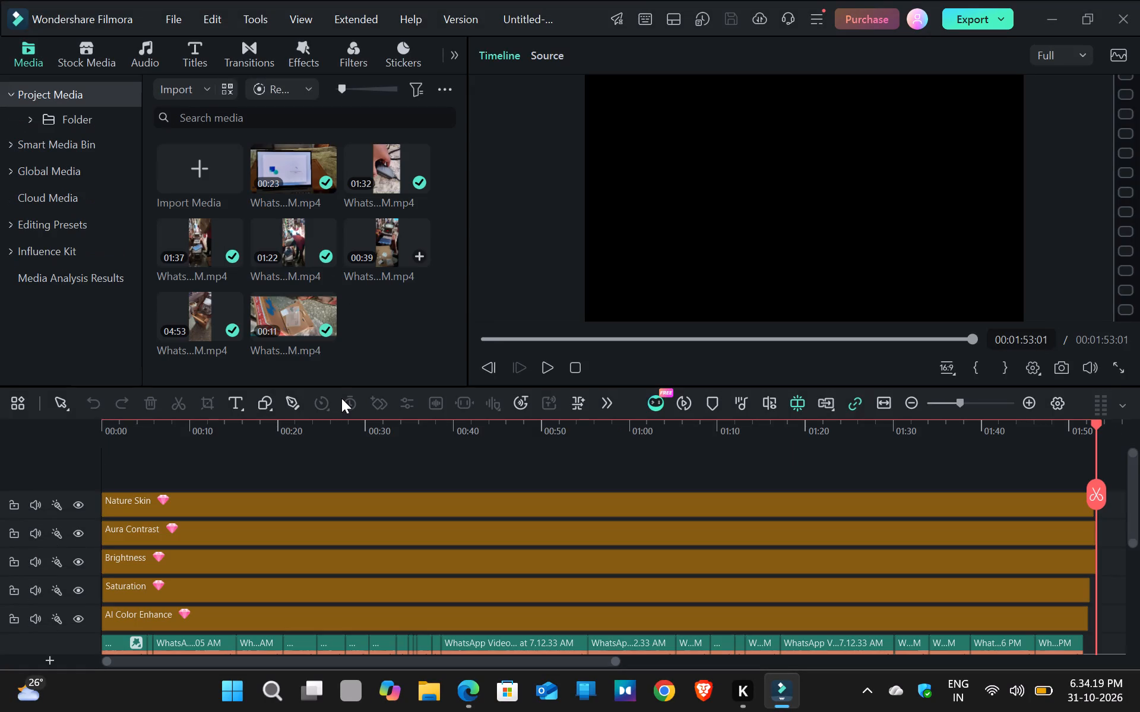
Save the open Untitled project in Filmora.
key("ctrl+s")
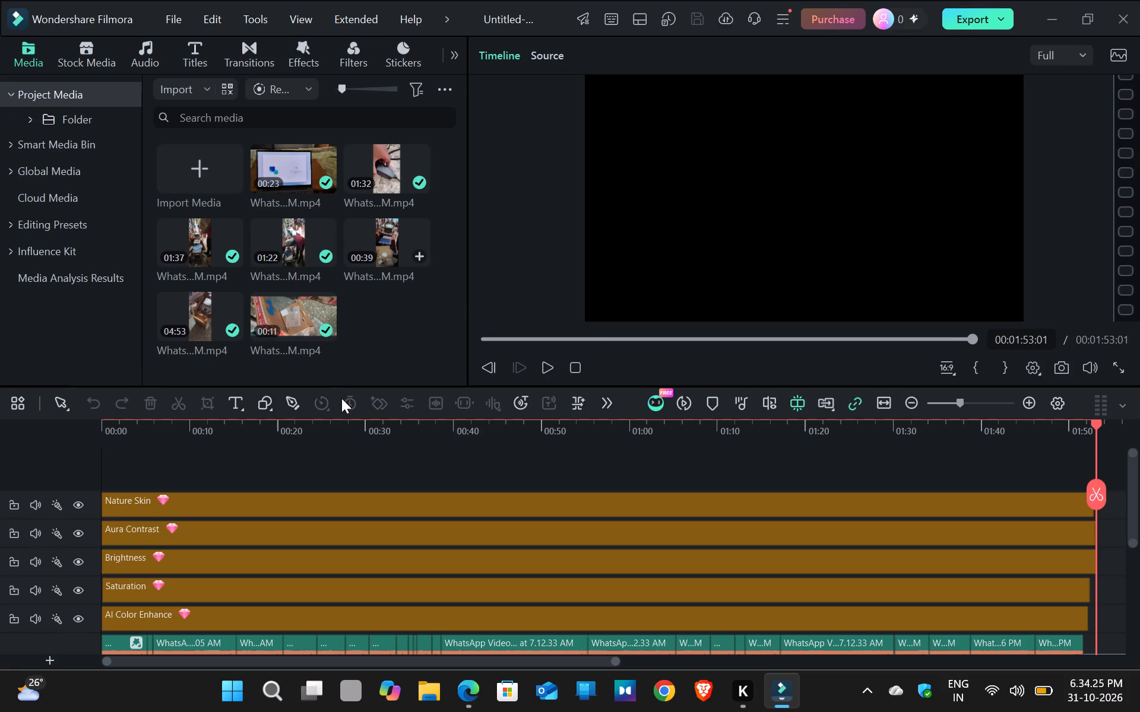
Review the edited video by playing it in reverse from the end and forward from about 00:57, checking the timeline tracks.
type("jjjjjjj")
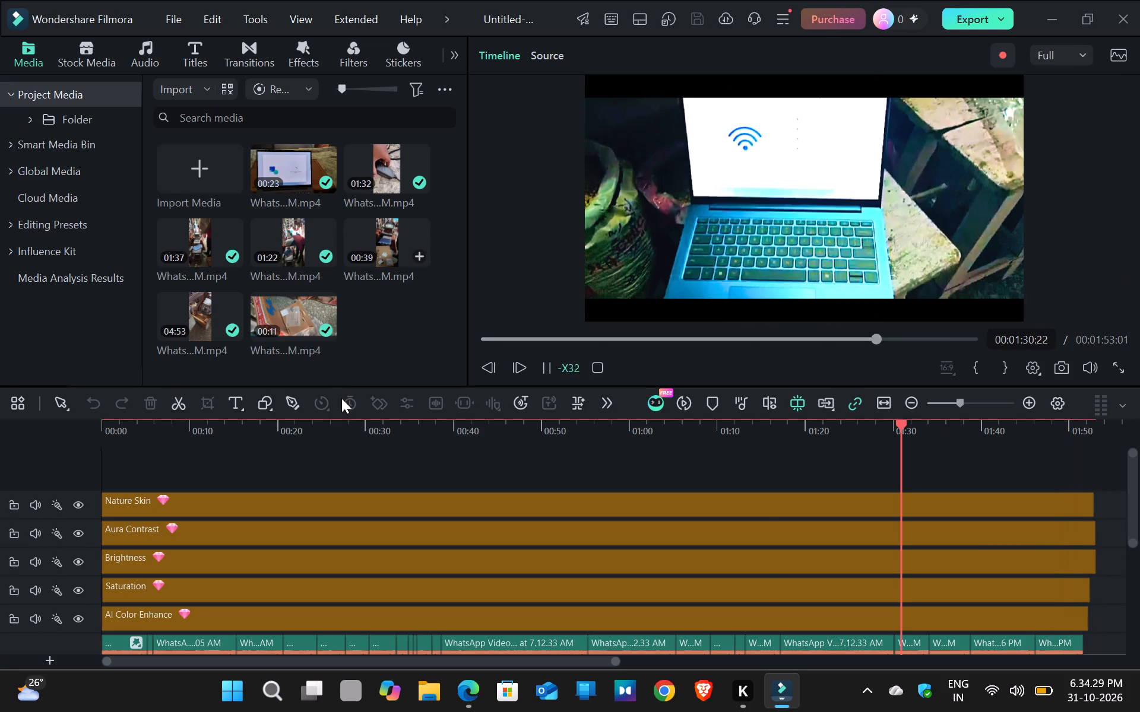
key("j")
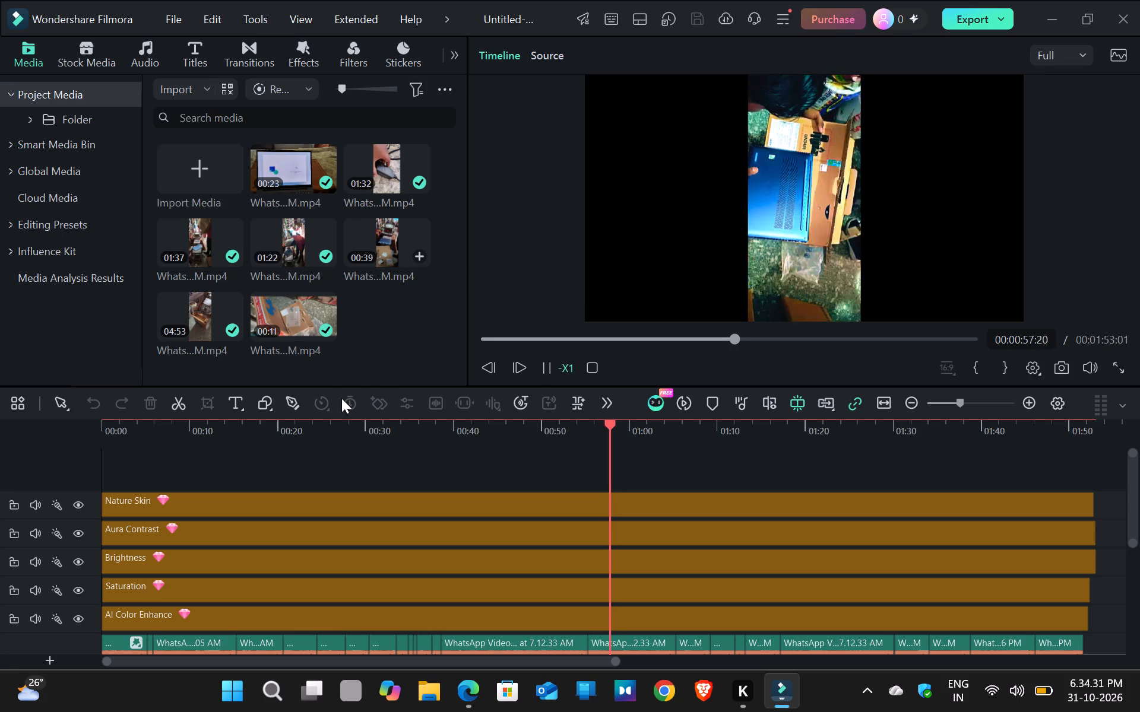
key("k")
key("ctrl+s")
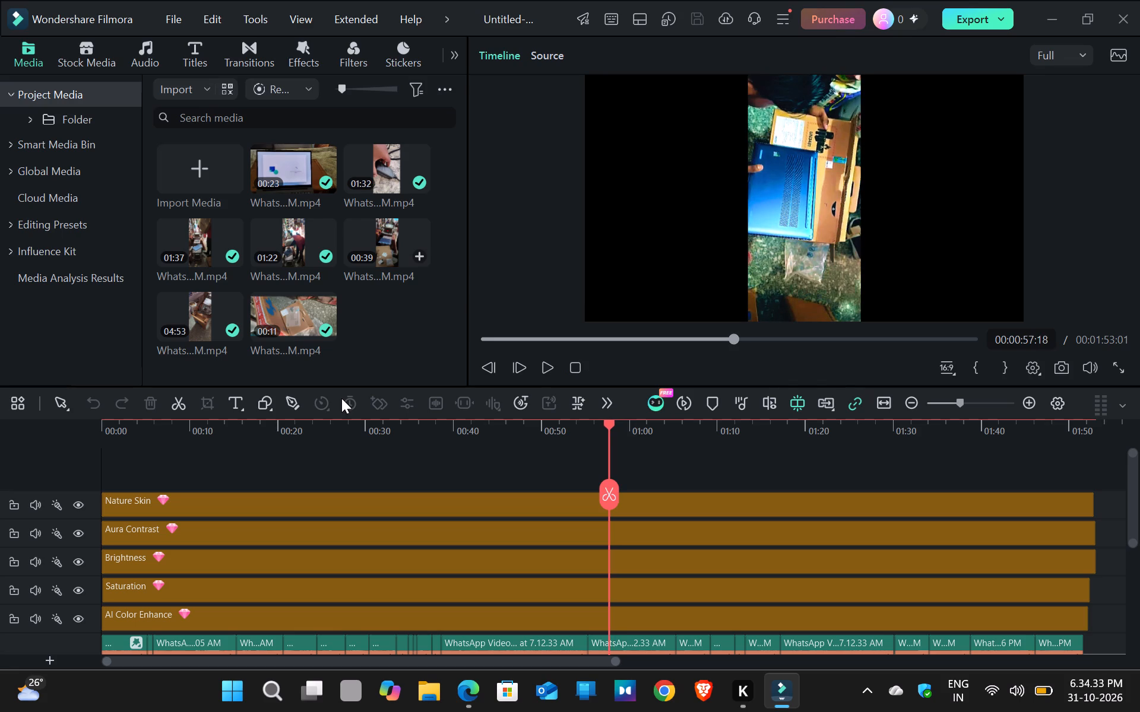
scroll(562, 468, "down", 4)
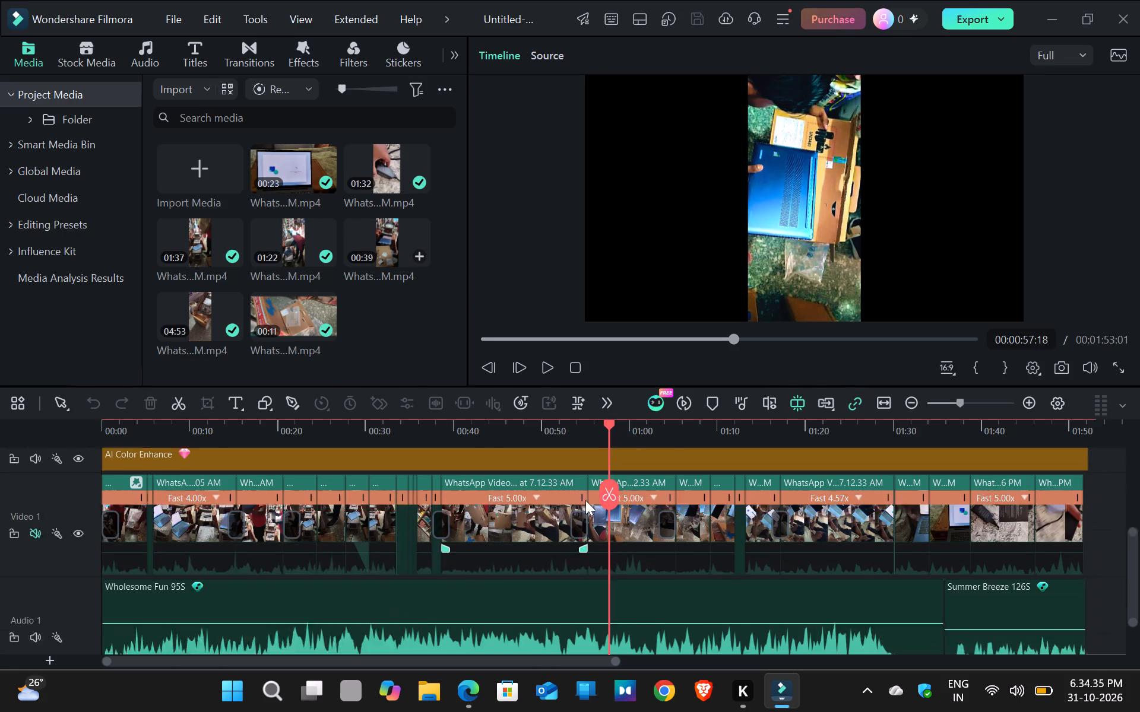
scroll(585, 500, "down", 2)
left_click(651, 473)
left_click(766, 282)
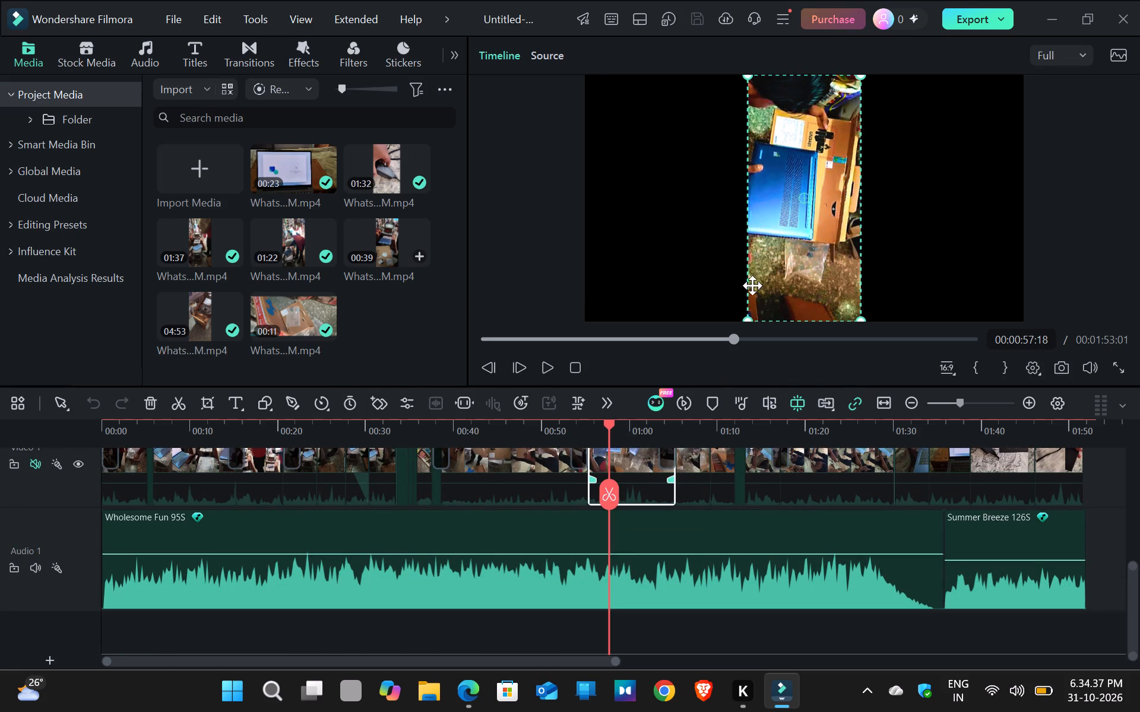
scroll(304, 576, "up", 3)
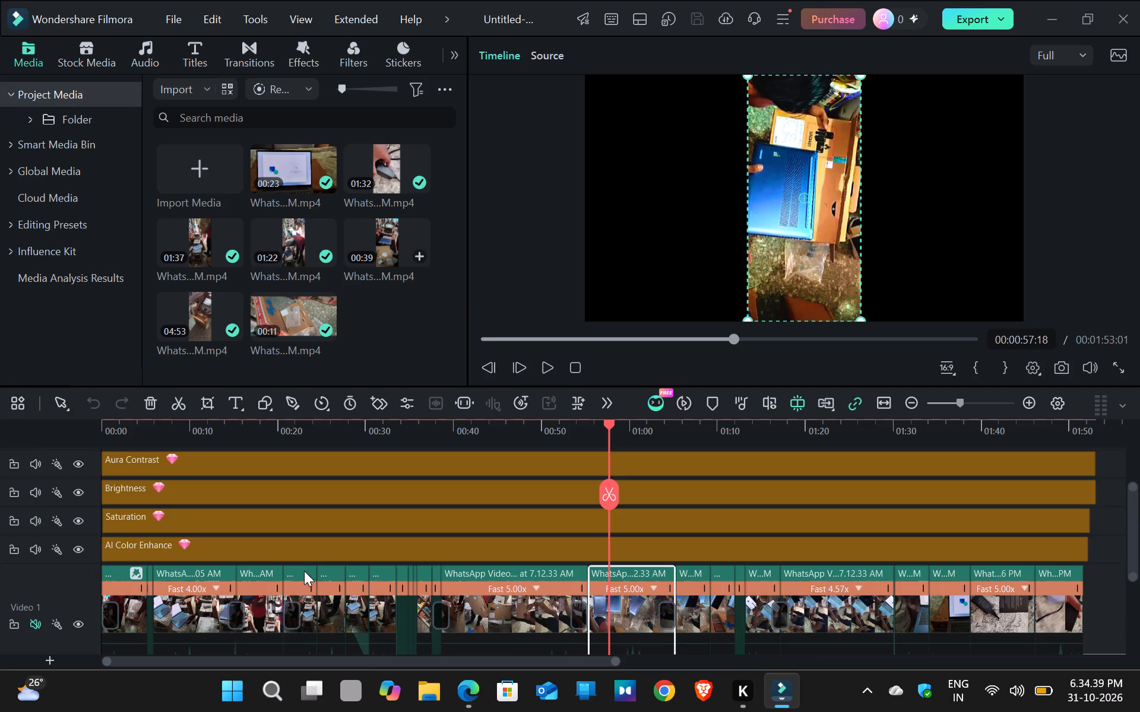
left_click(538, 365)
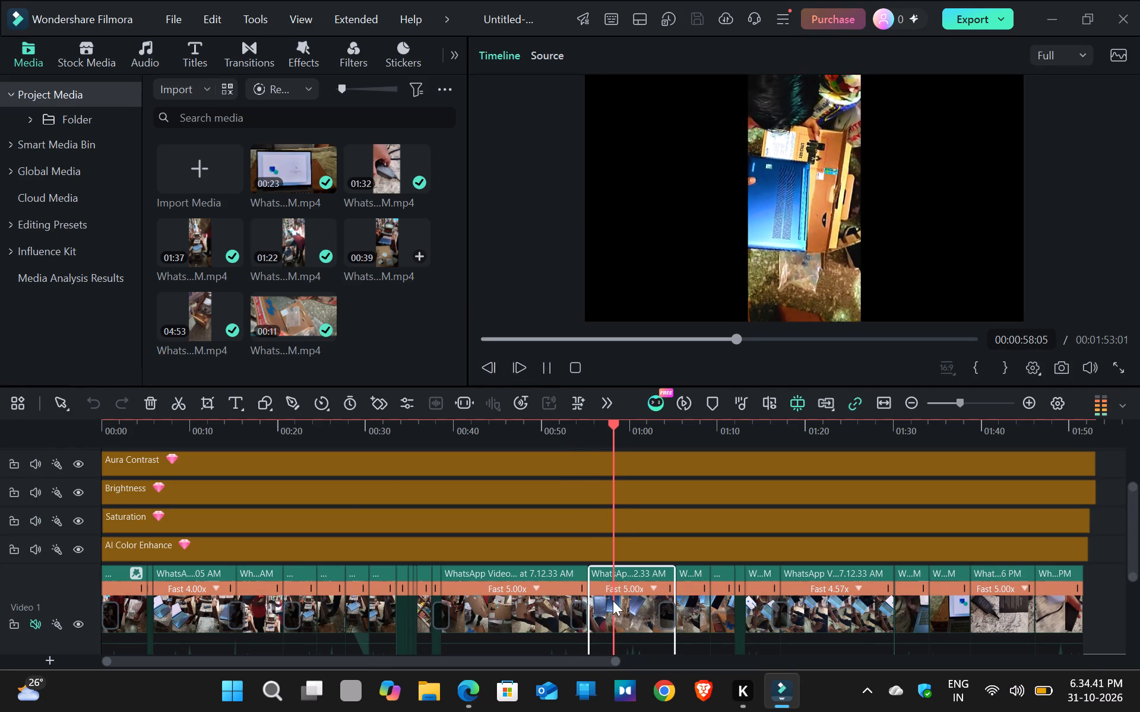
left_click(616, 623)
left_click(620, 617)
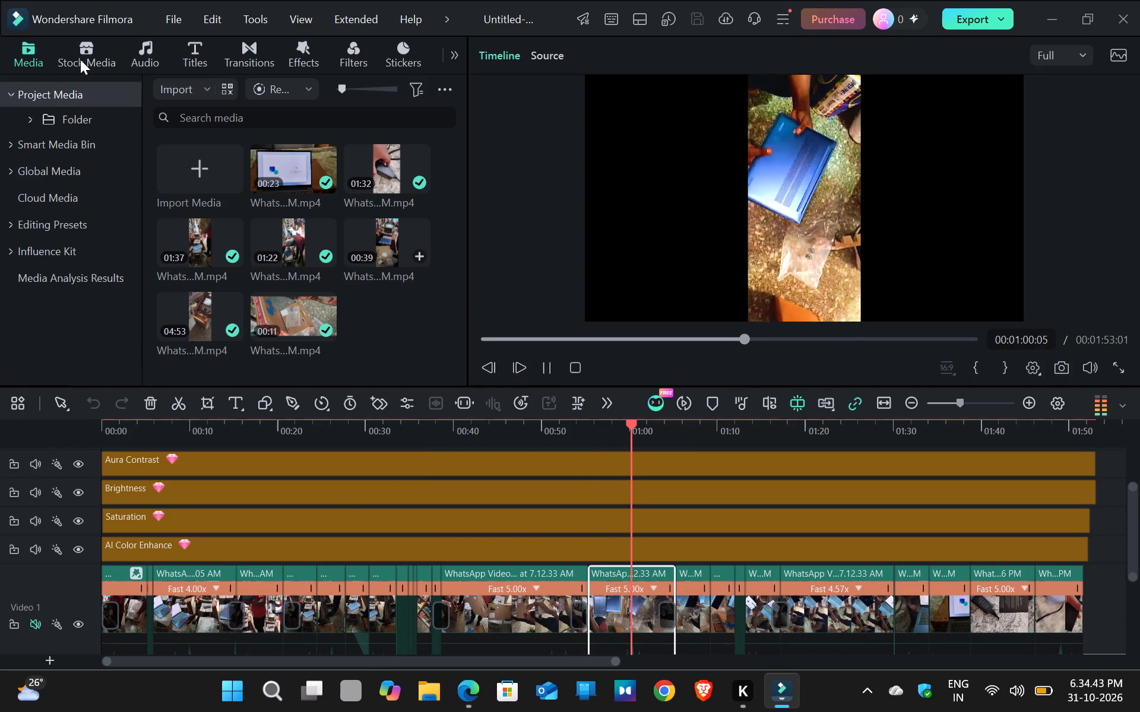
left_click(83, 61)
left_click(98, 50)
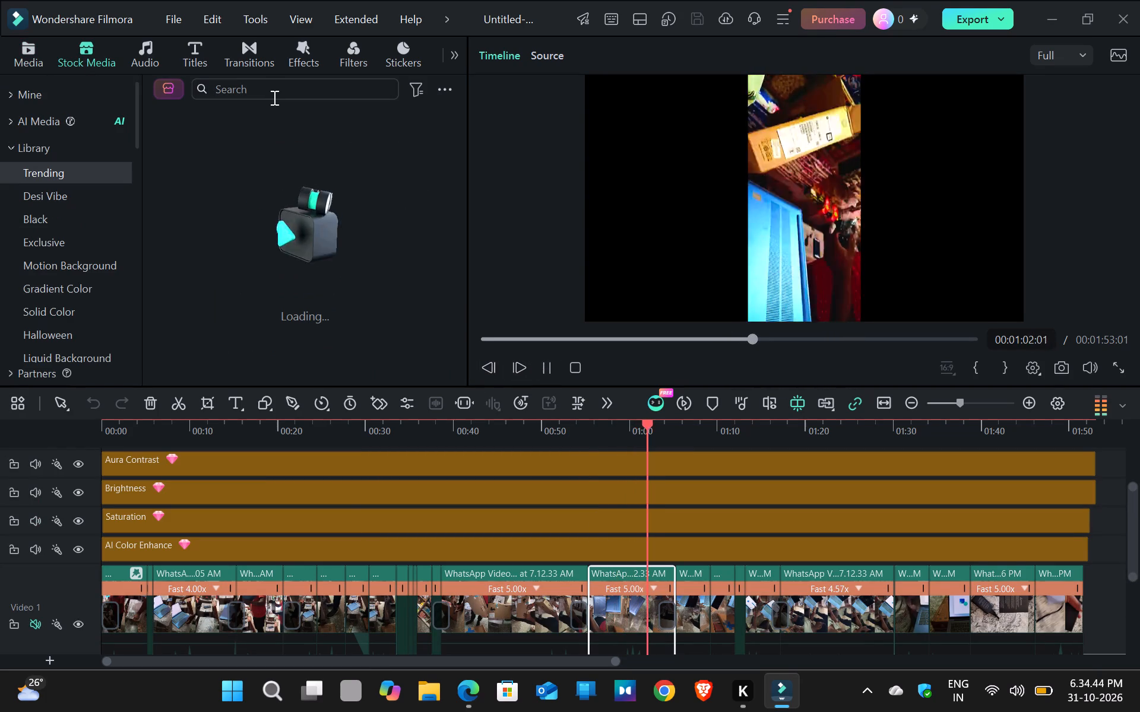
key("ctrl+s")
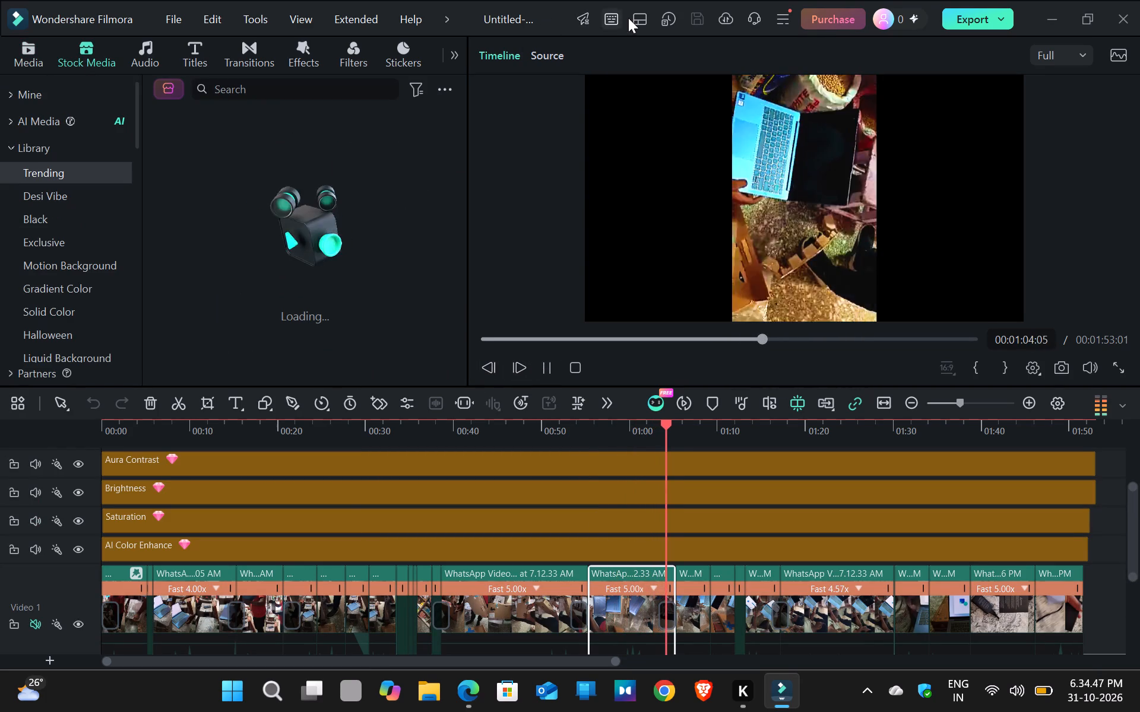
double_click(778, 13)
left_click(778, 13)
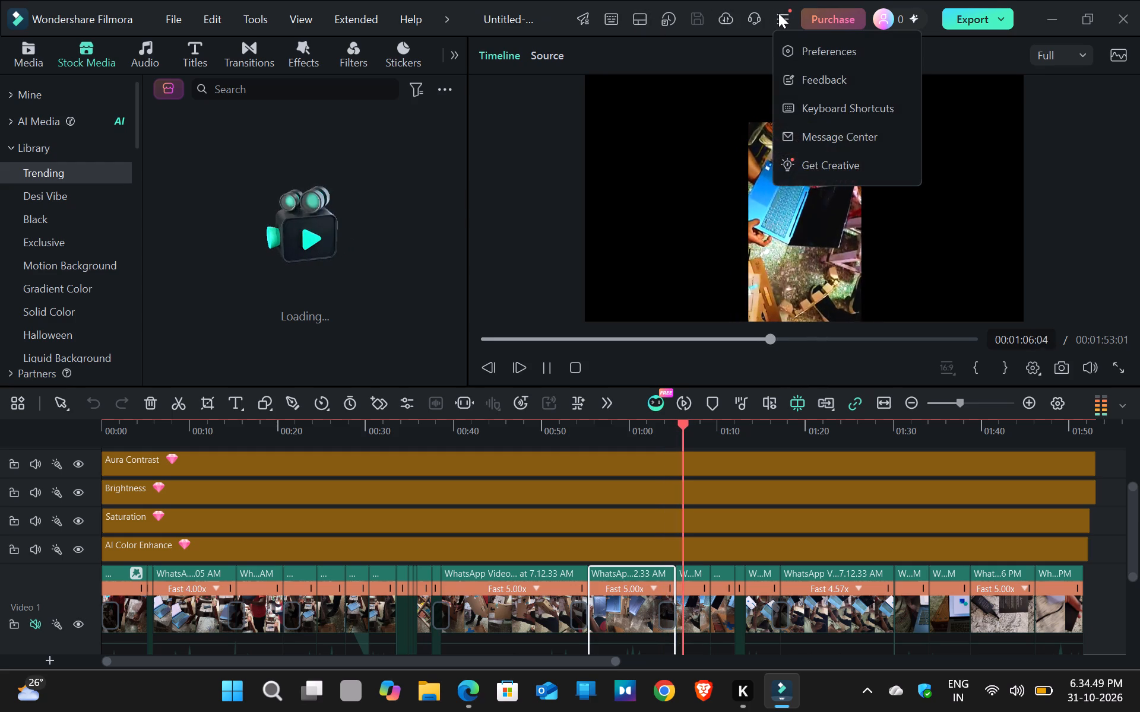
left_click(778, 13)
Save a copy of the project as a Filmora project file named youtube in the Backup folder.
left_click(181, 24)
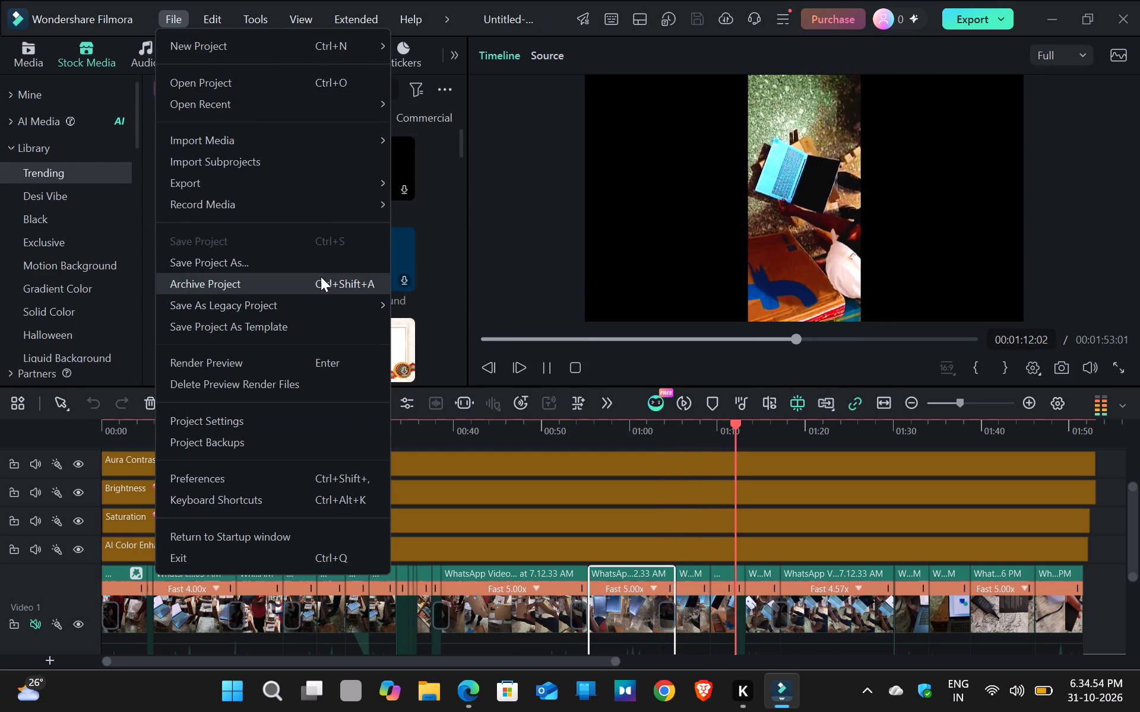
left_click(276, 260)
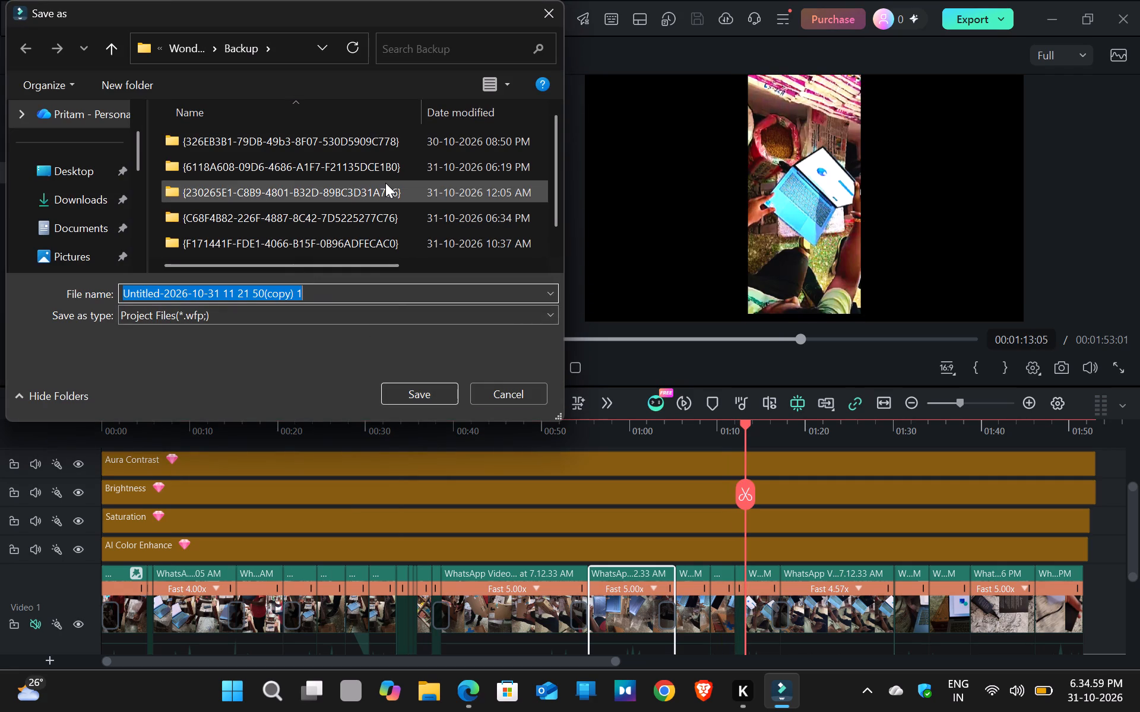
scroll(386, 183, "down", 3)
scroll(387, 183, "up", 3)
scroll(387, 183, "down", 4)
scroll(387, 183, "up", 6)
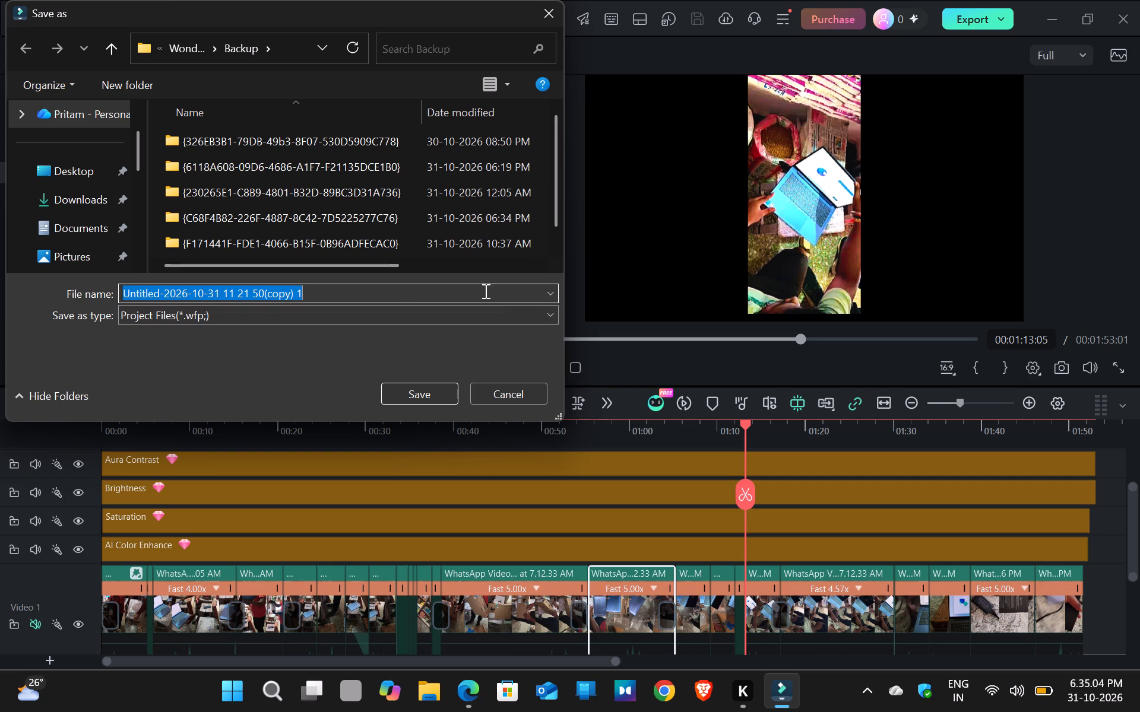
left_click(549, 294)
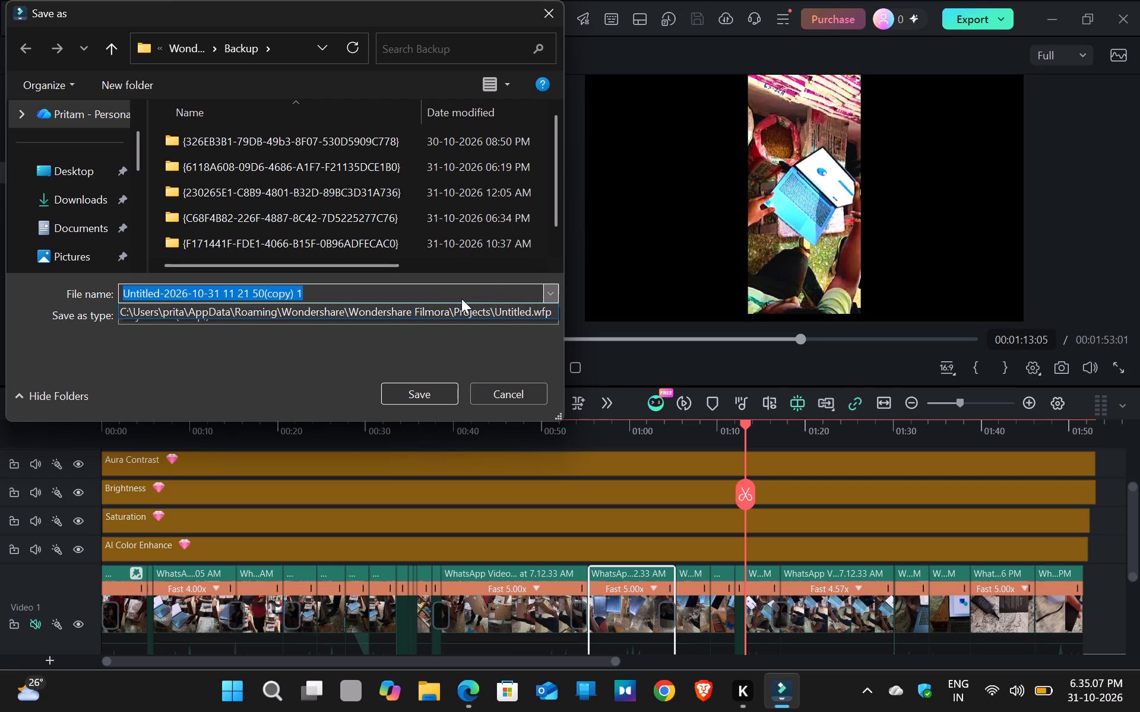
left_click(461, 298)
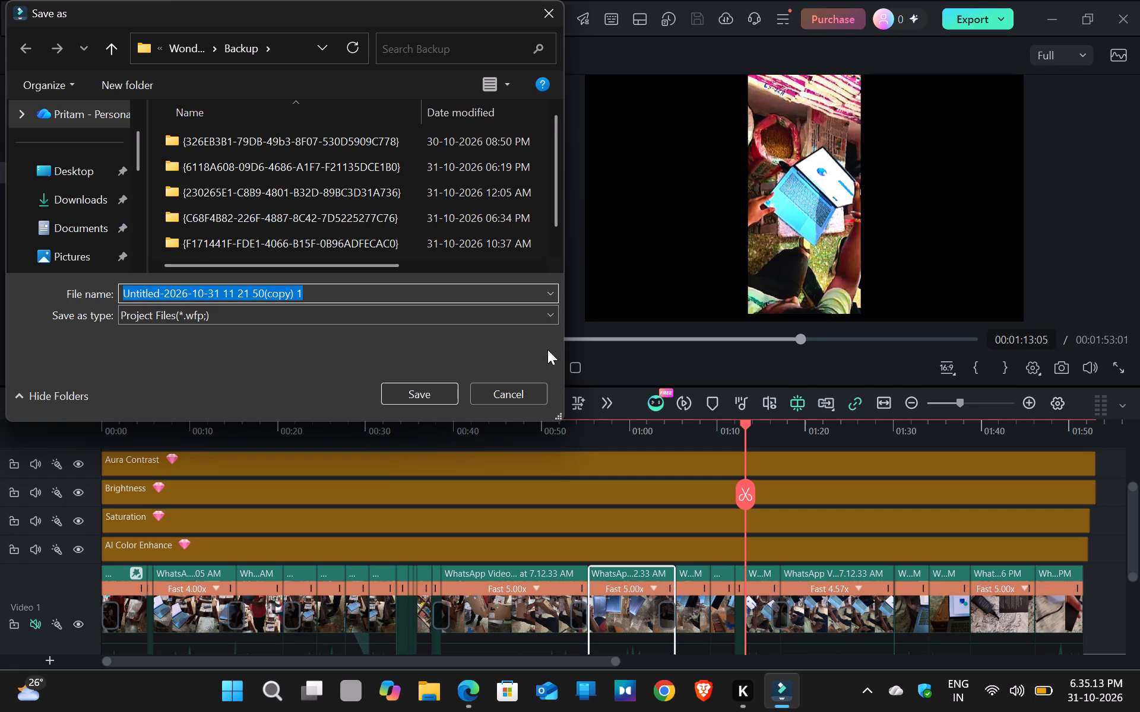
left_click(555, 310)
left_click(555, 310)
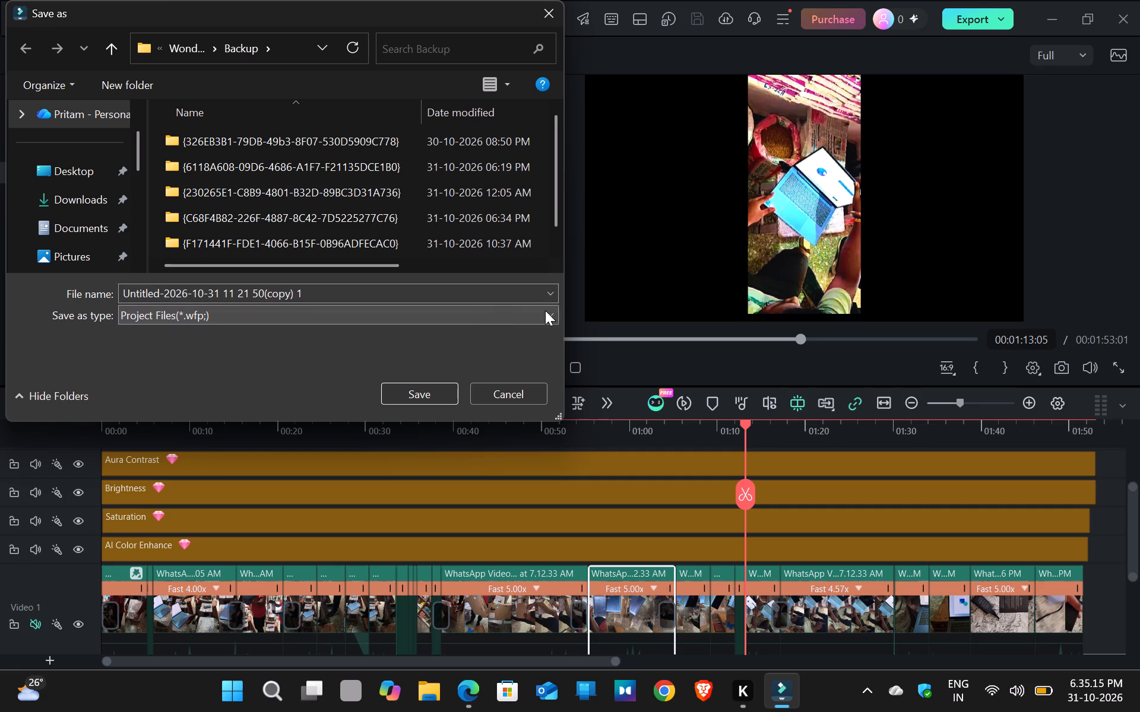
left_click(498, 294)
key("Delete")
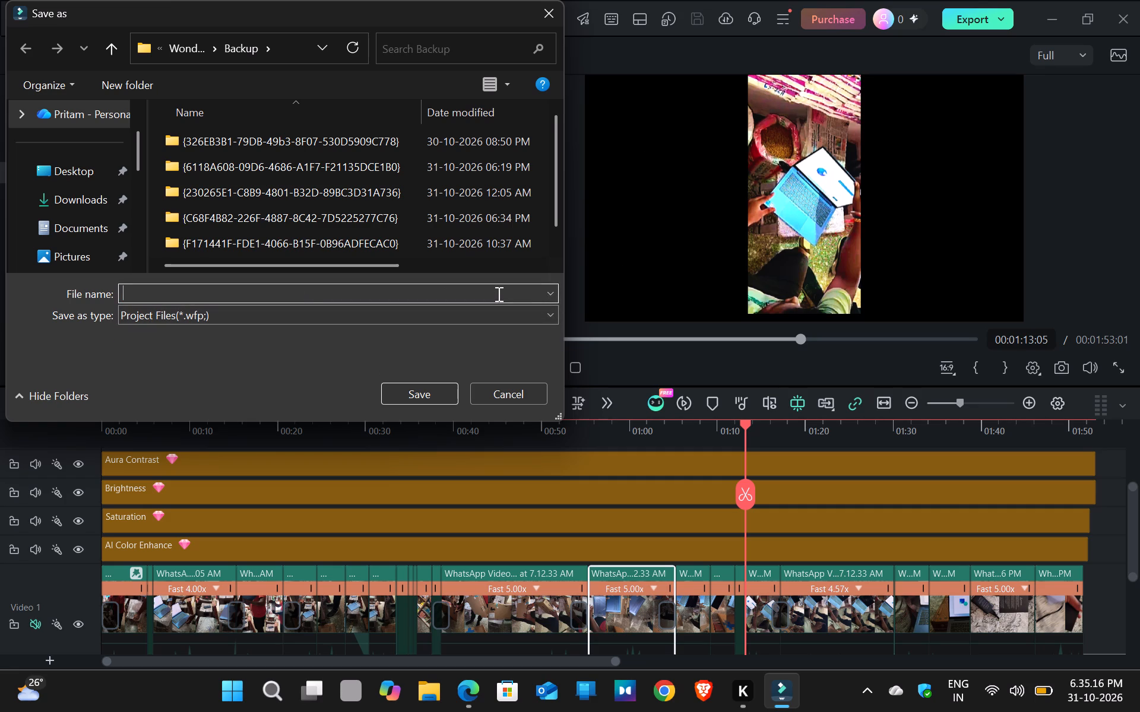
type("youtube")
key("Return")
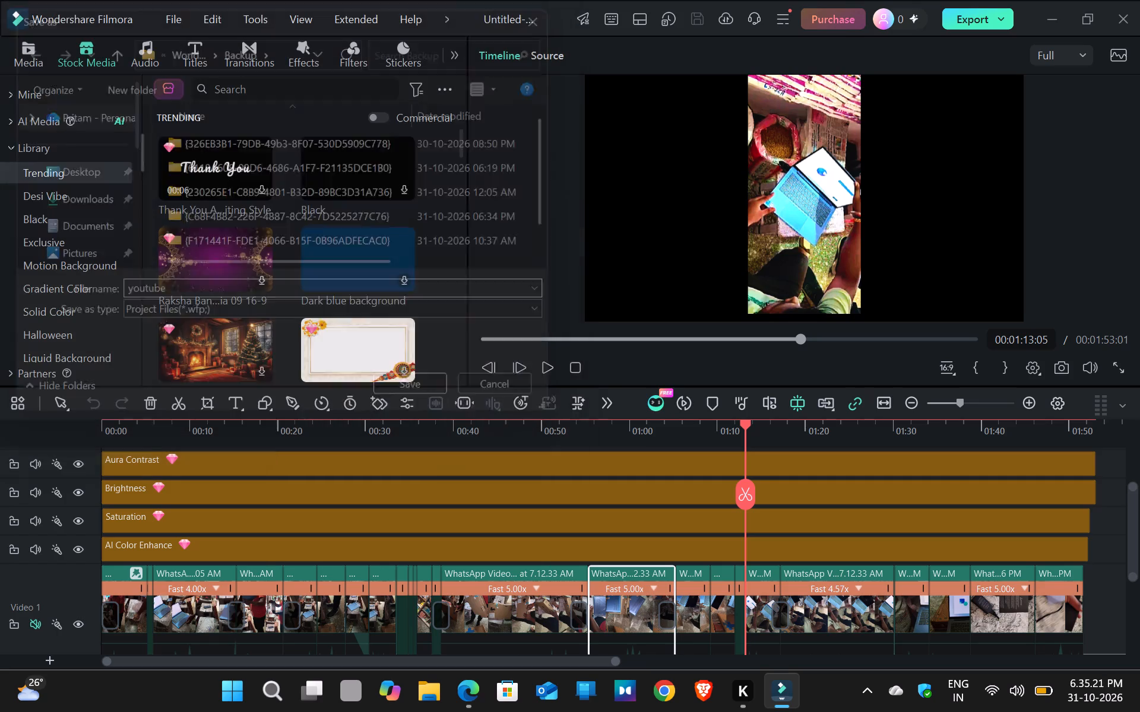
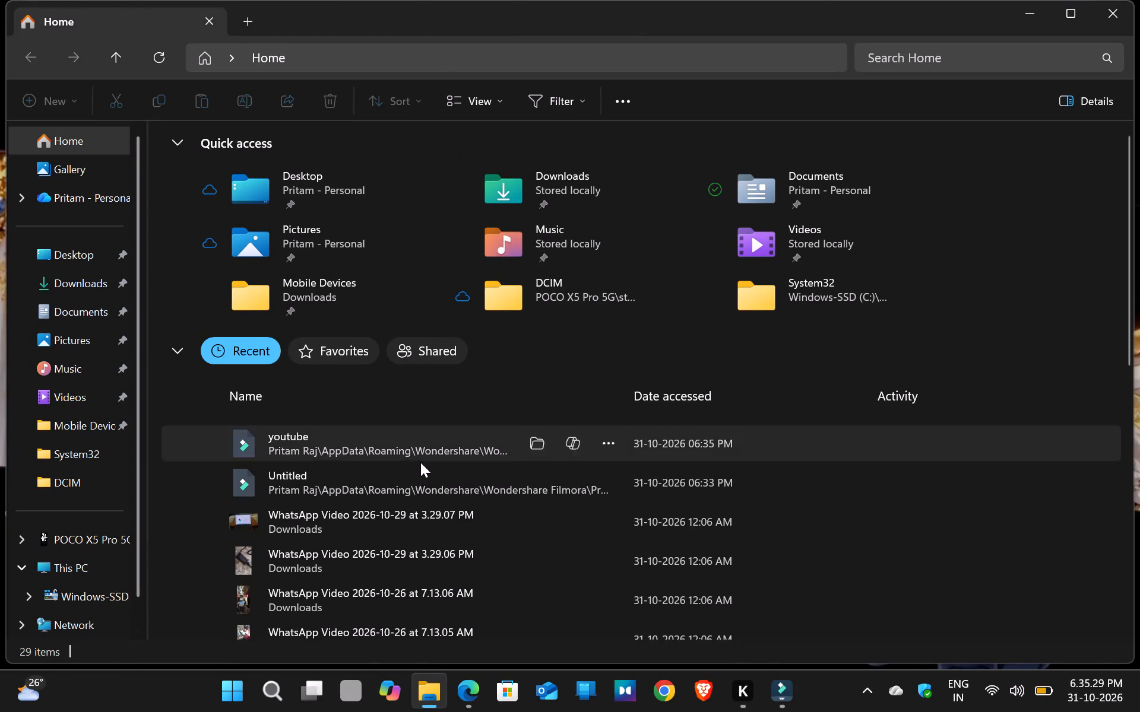
Send the recent youtube project file to the linked POCO X5 Pro 5G phone and close the File Explorer window.
double_click(423, 440)
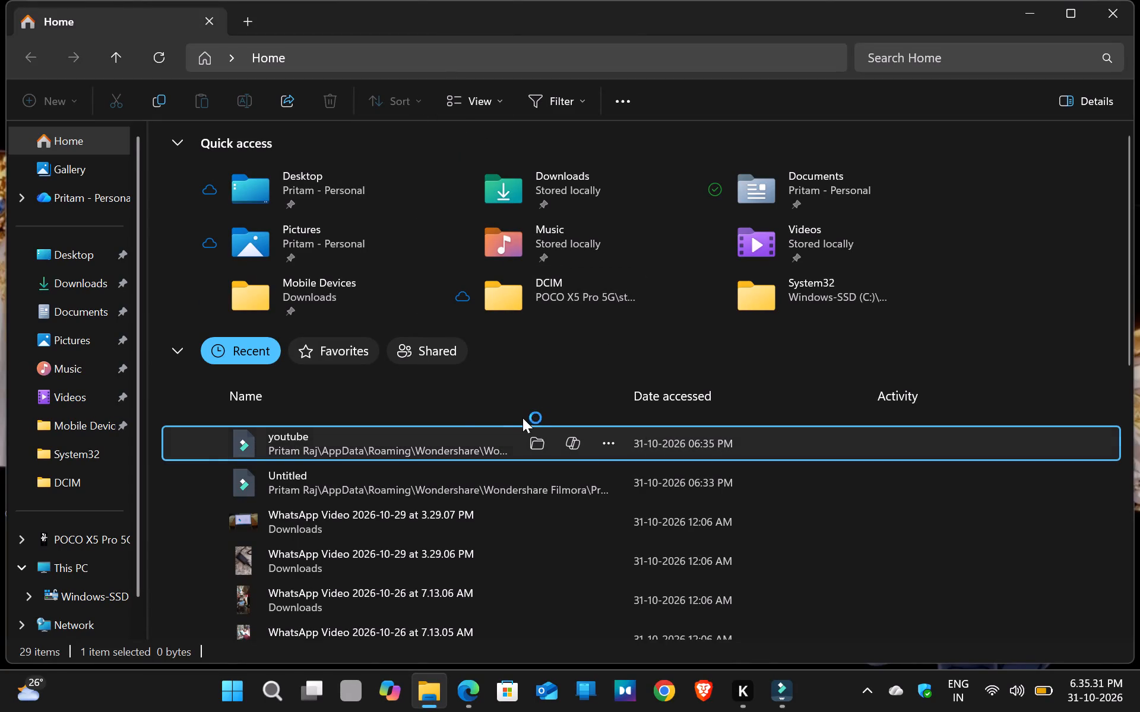
left_click(605, 447)
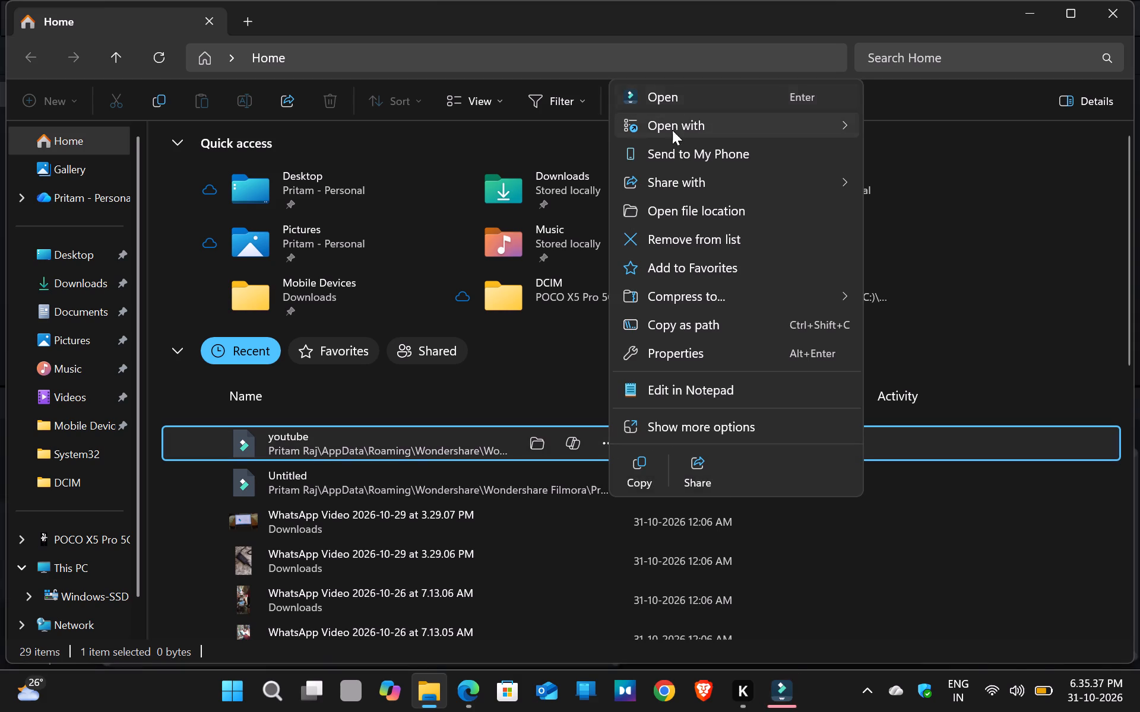
left_click(685, 151)
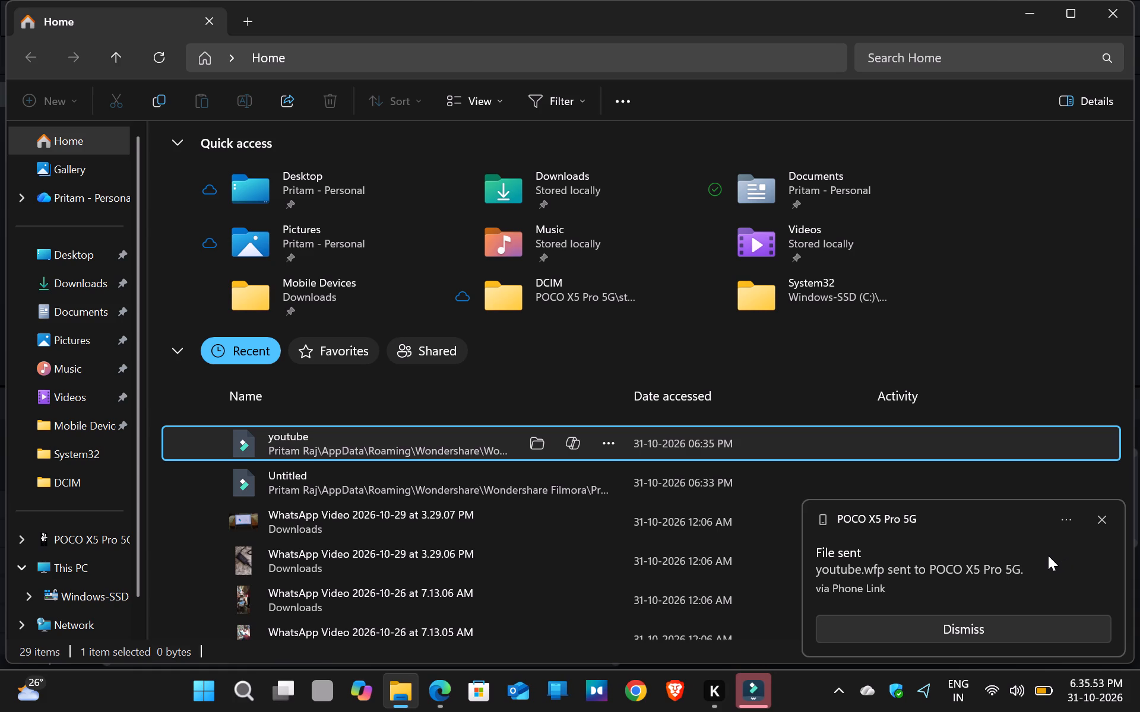
left_click(1099, 520)
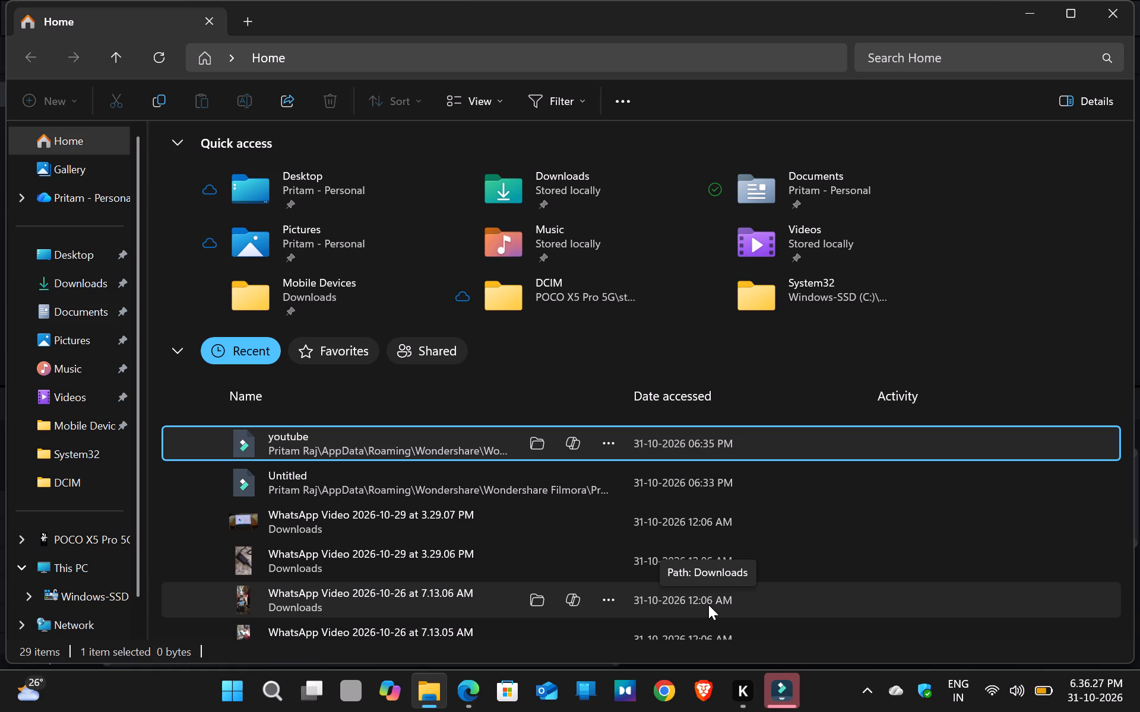
left_click(1115, 1)
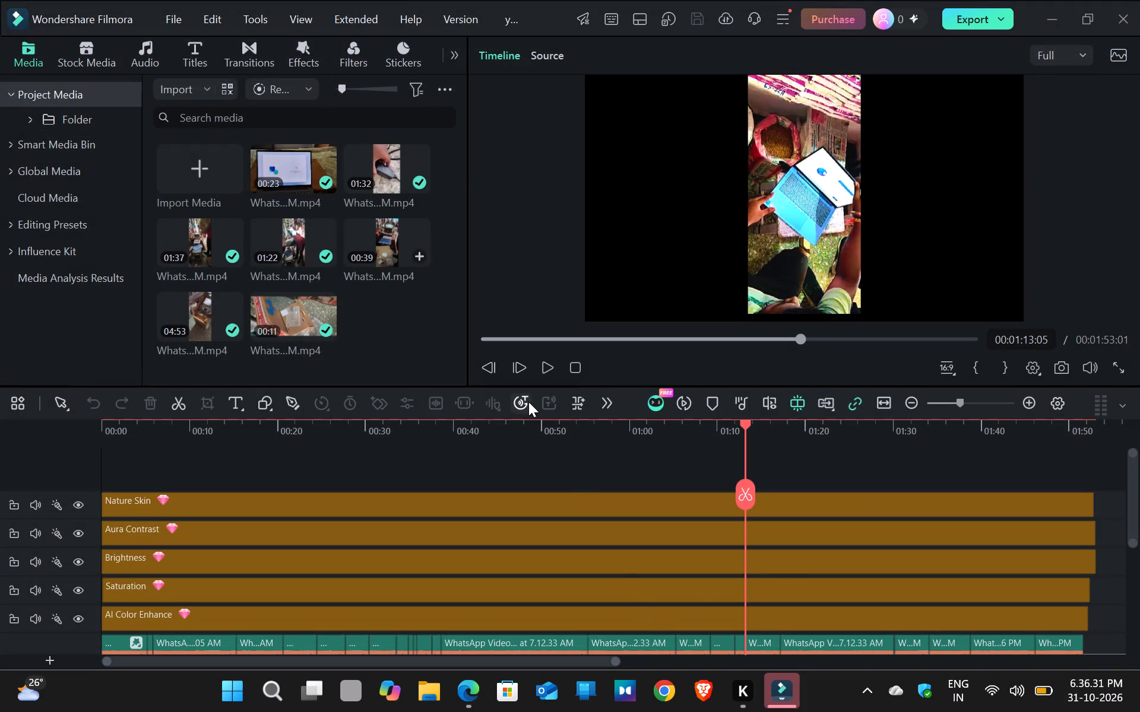
Close the Filmora editor with the youtube project.
scroll(524, 409, "down", 5)
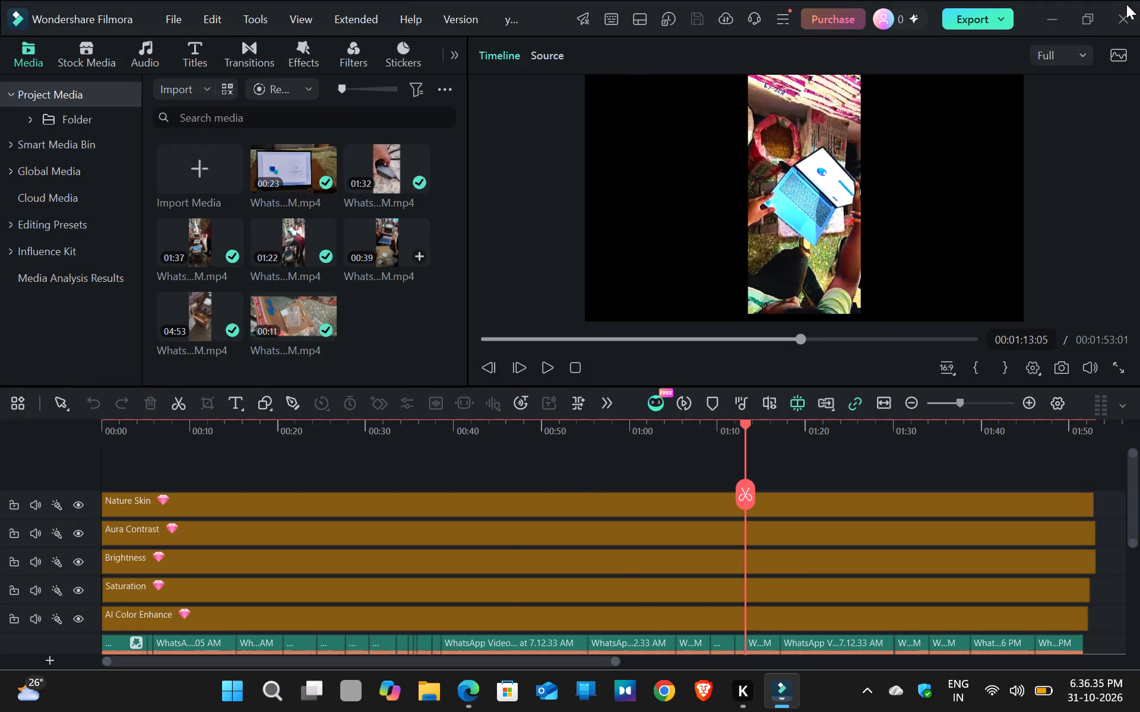
left_click(1126, 4)
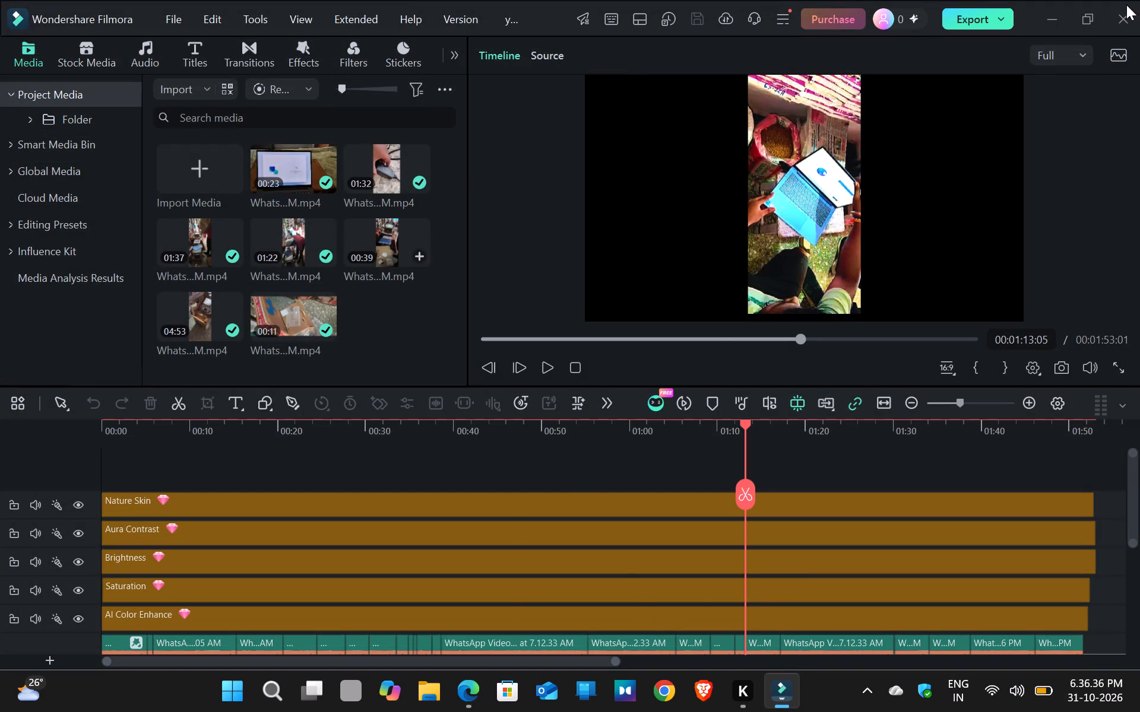